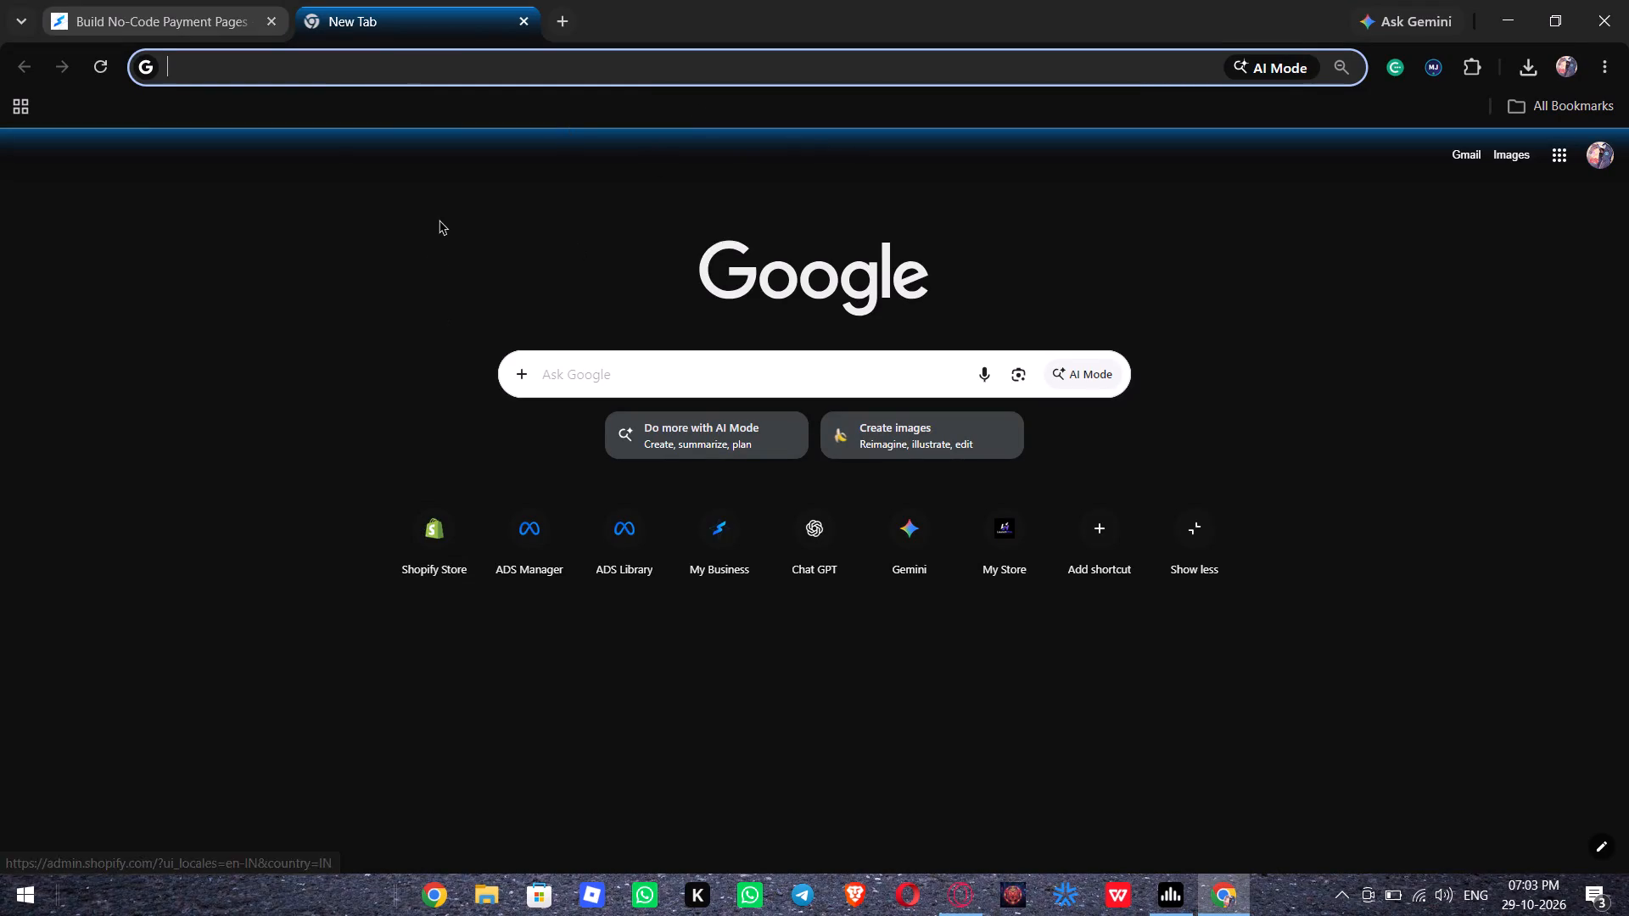
Open the EarlyCaves website and enter the creator dashboard.
{"action": "type", "text": "early"}
{"action": "key", "text": "Return"}
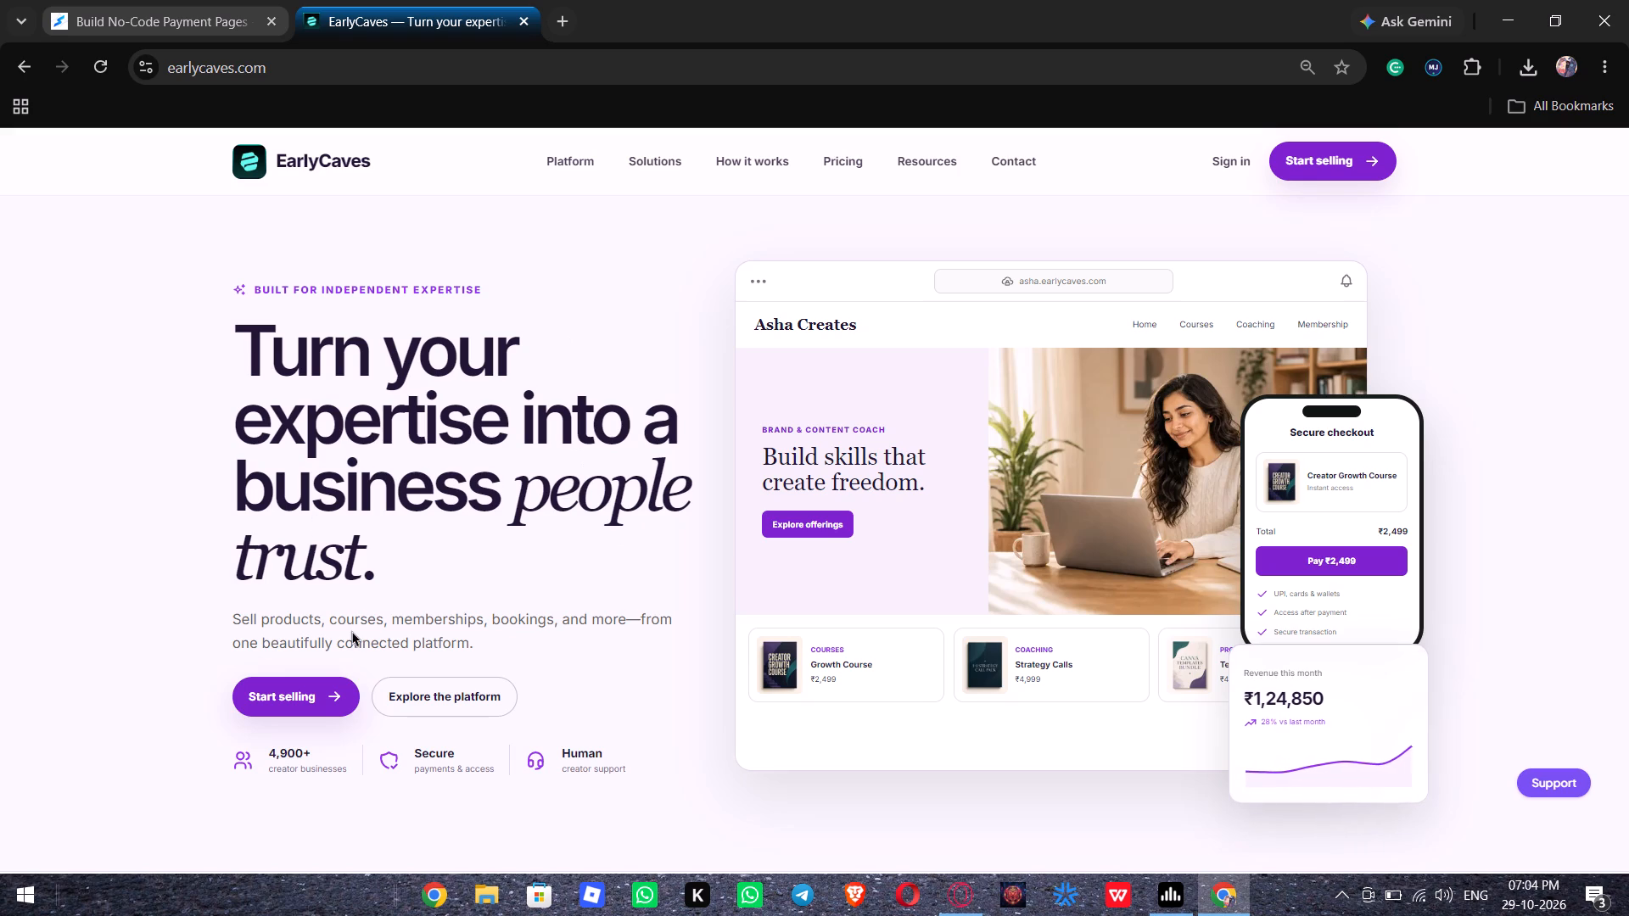
{"action": "left_click", "coordinate": [318, 689]}
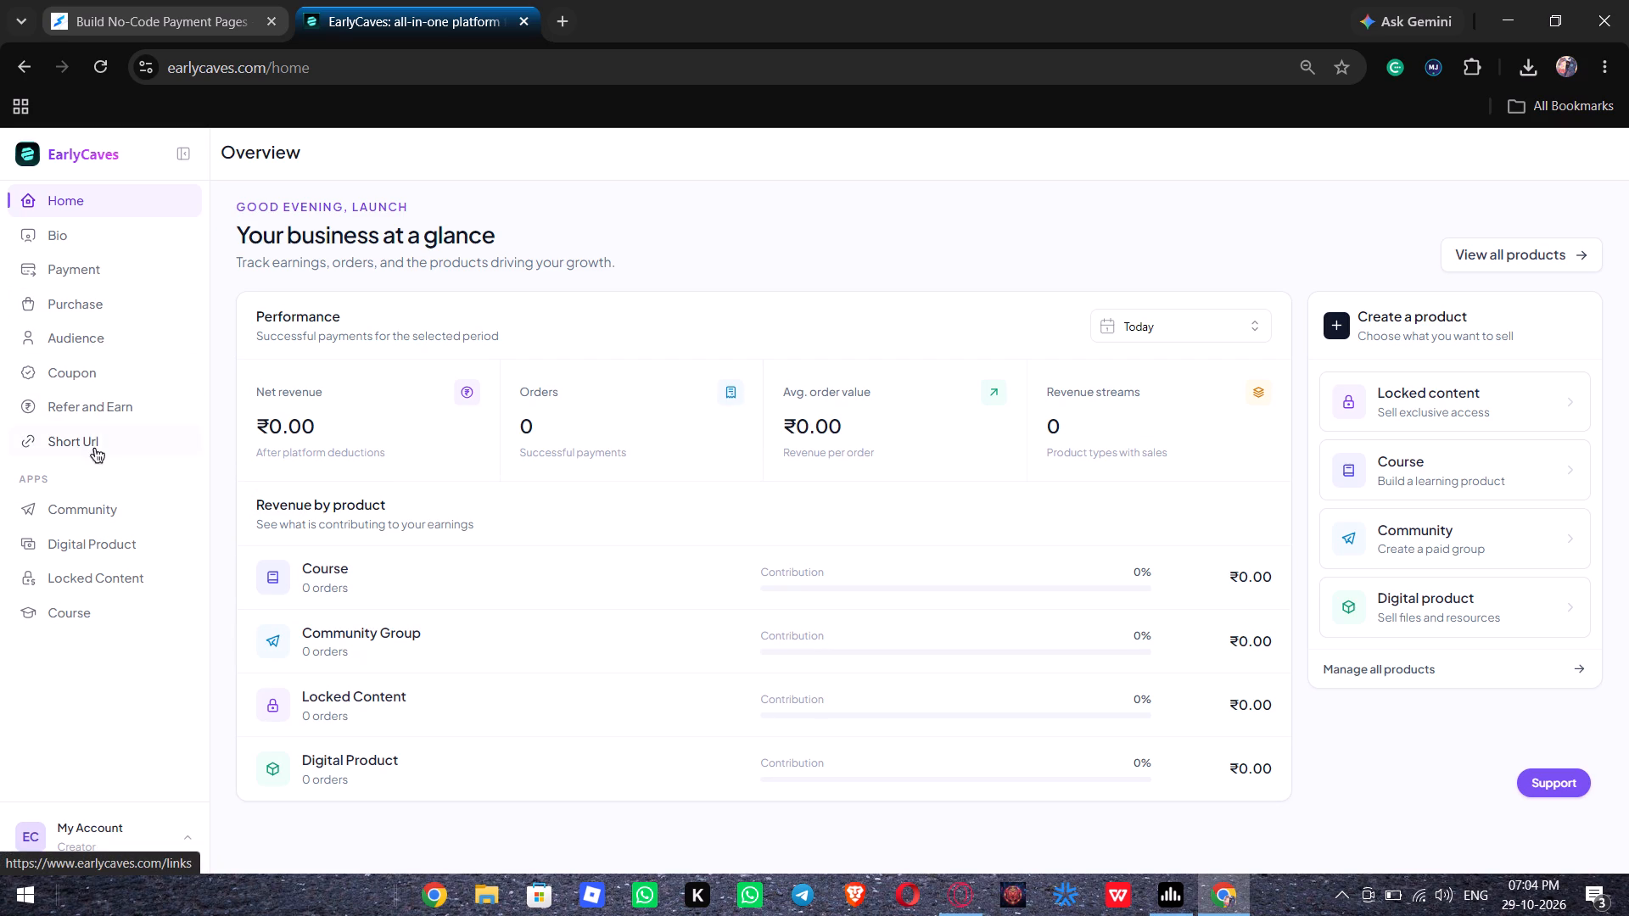
Open the public page of the Core Flux V4 – Precision Charting Engine digital product and copy its URL.
{"action": "left_click", "coordinate": [90, 561]}
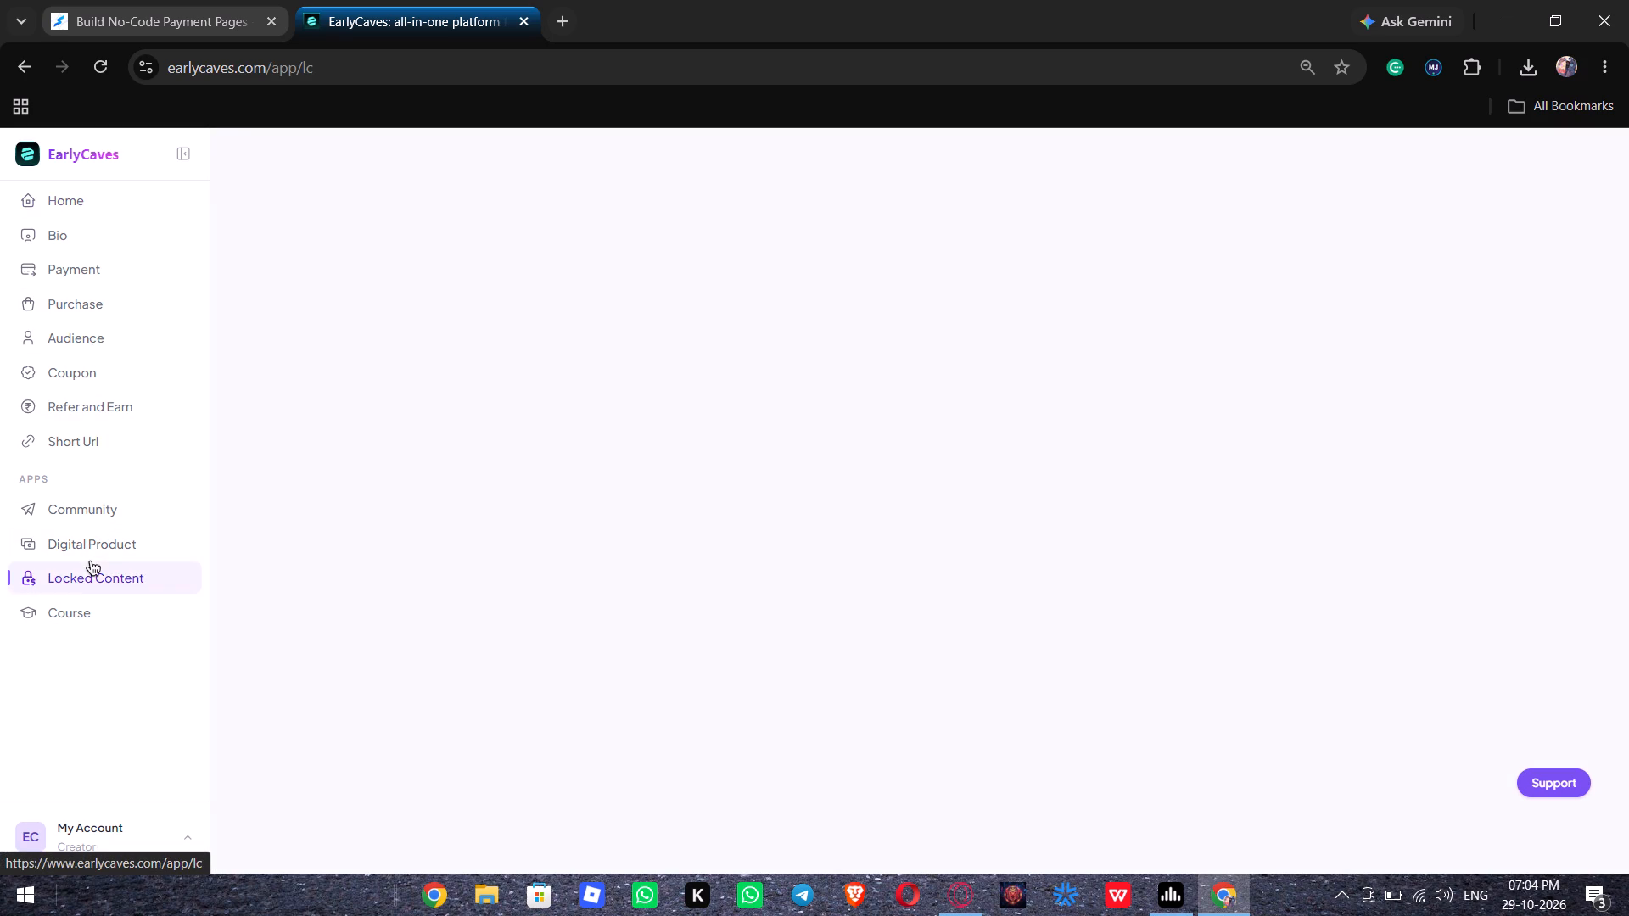
{"action": "left_click", "coordinate": [88, 545]}
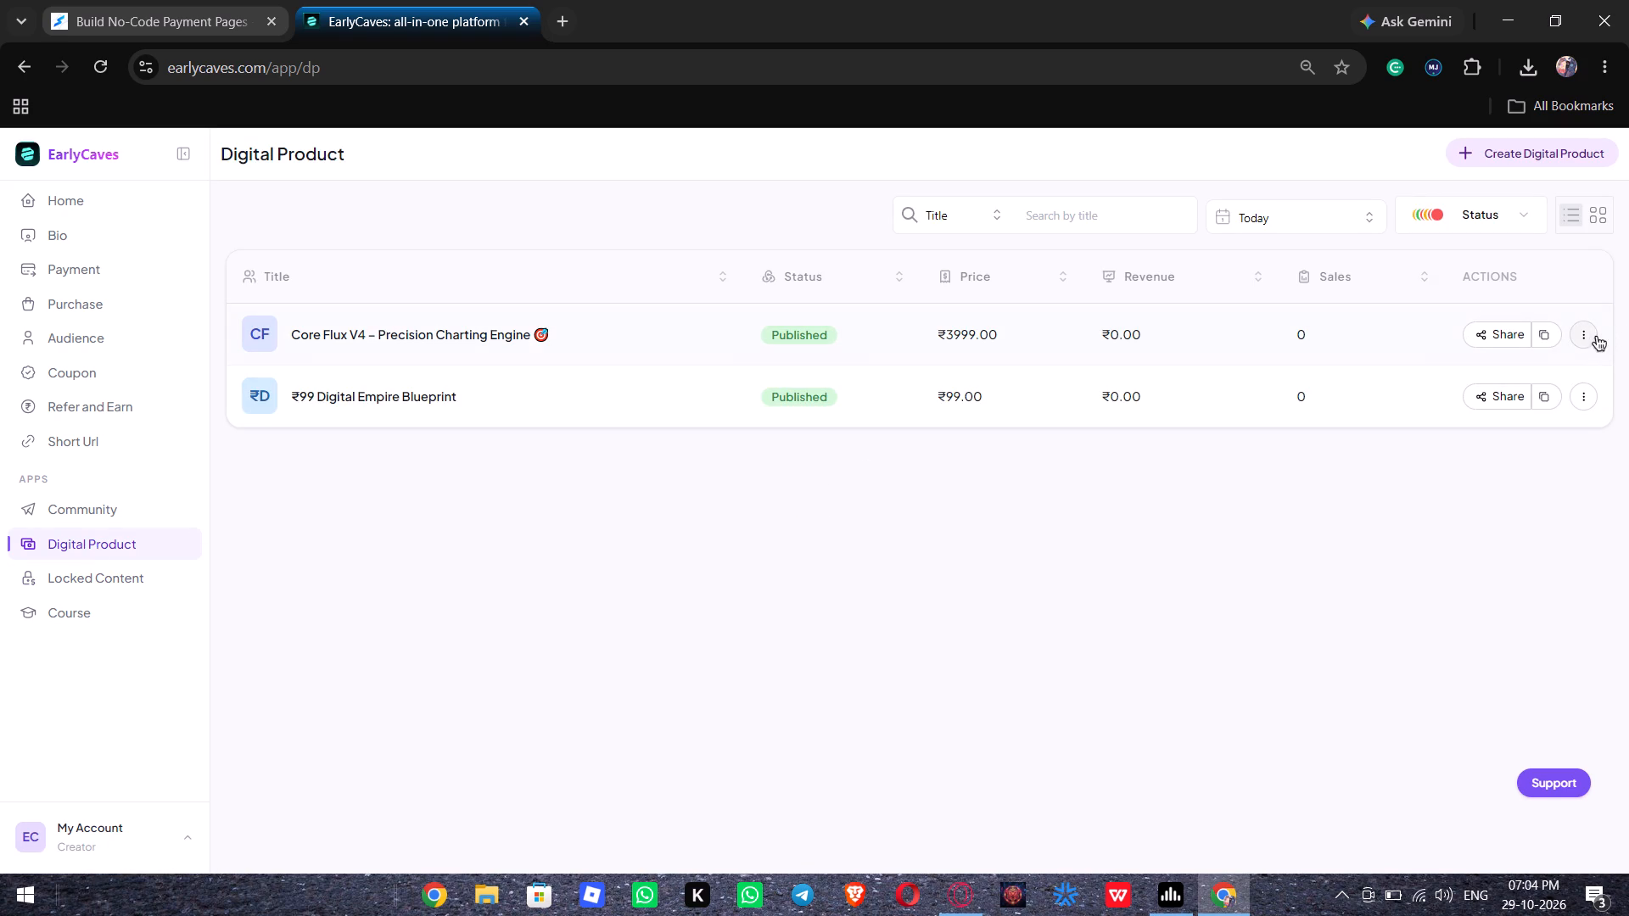
{"action": "left_click", "coordinate": [1577, 331]}
{"action": "left_click", "coordinate": [1541, 425]}
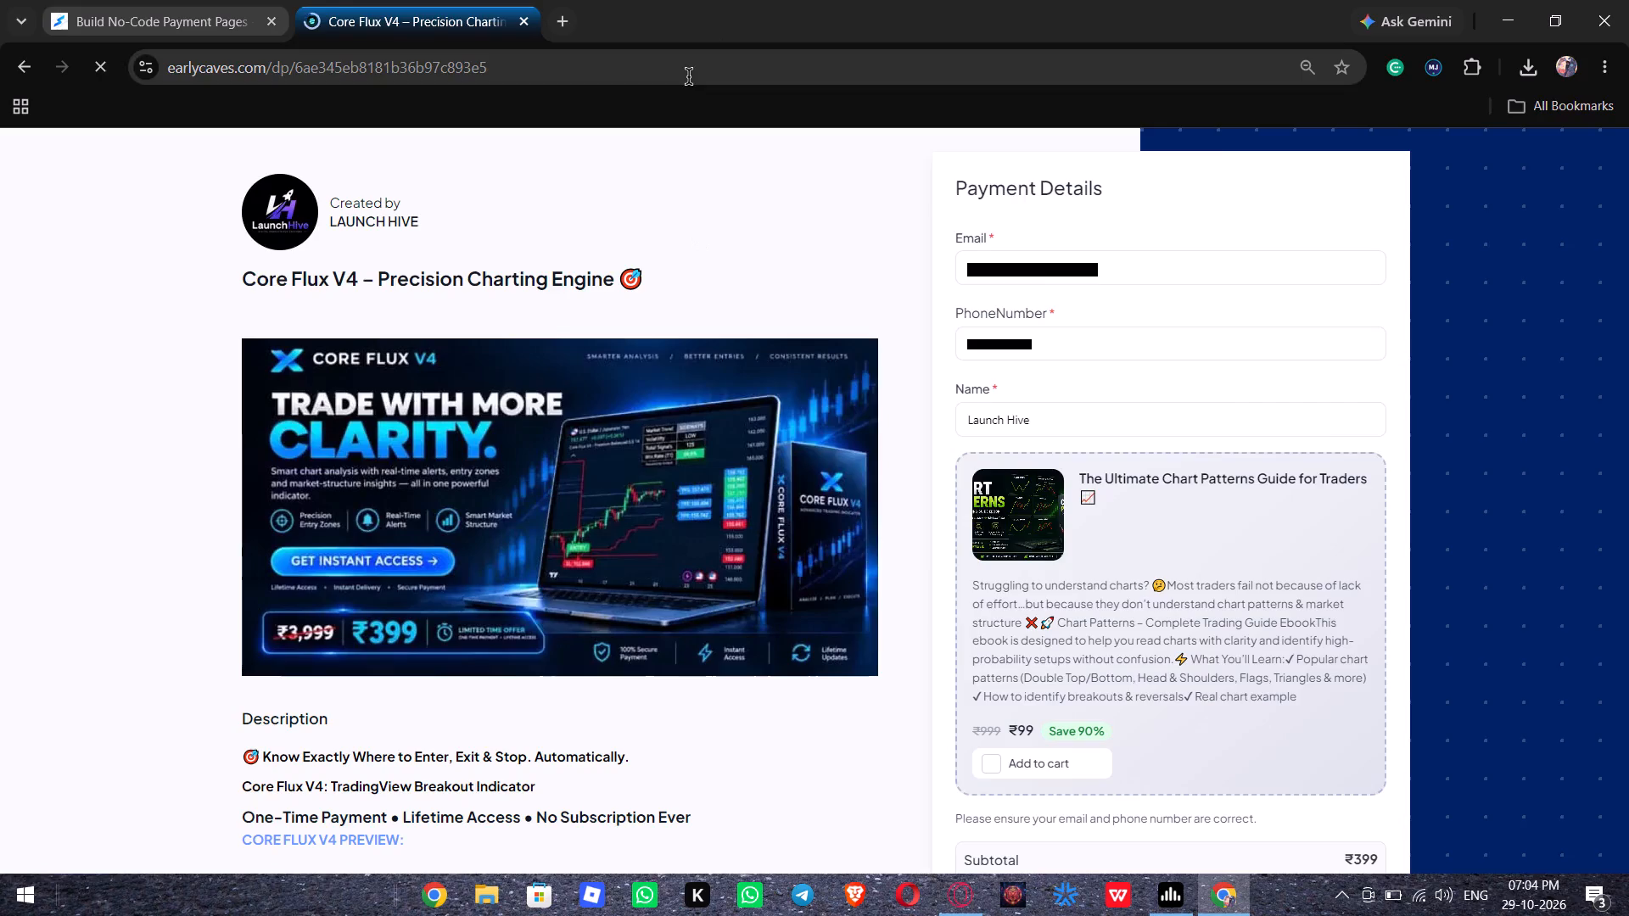
{"action": "right_click", "coordinate": [689, 76]}
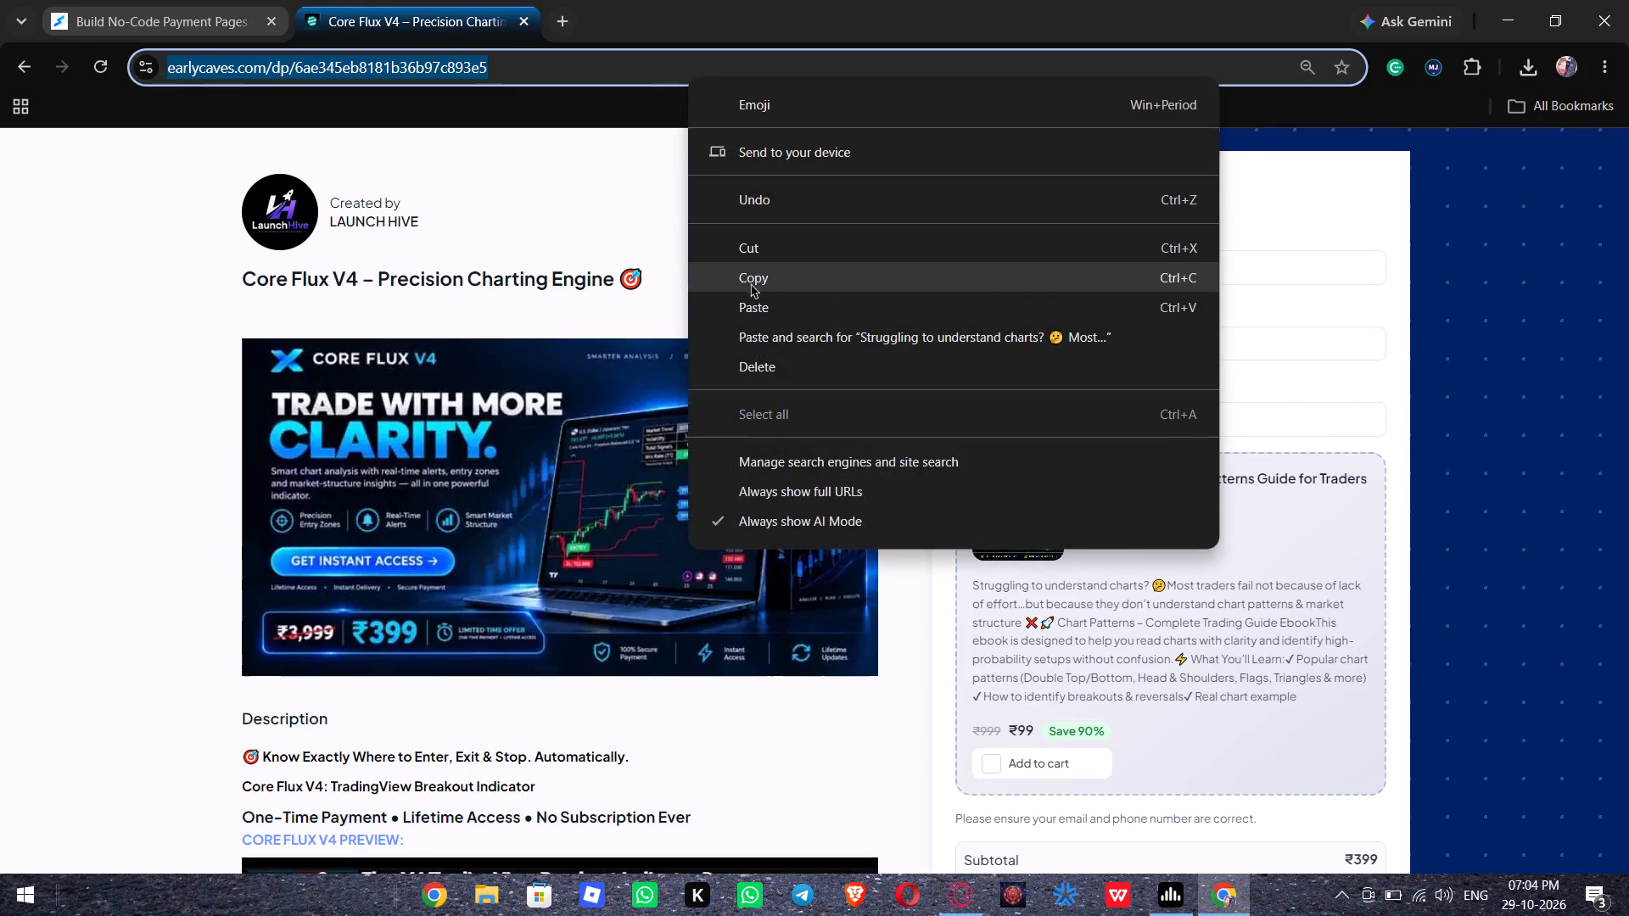
{"action": "left_click", "coordinate": [751, 282]}
Create a short URL for the copied Core Flux V4 product link without a custom name, and copy the shortened link.
{"action": "left_click", "coordinate": [24, 74]}
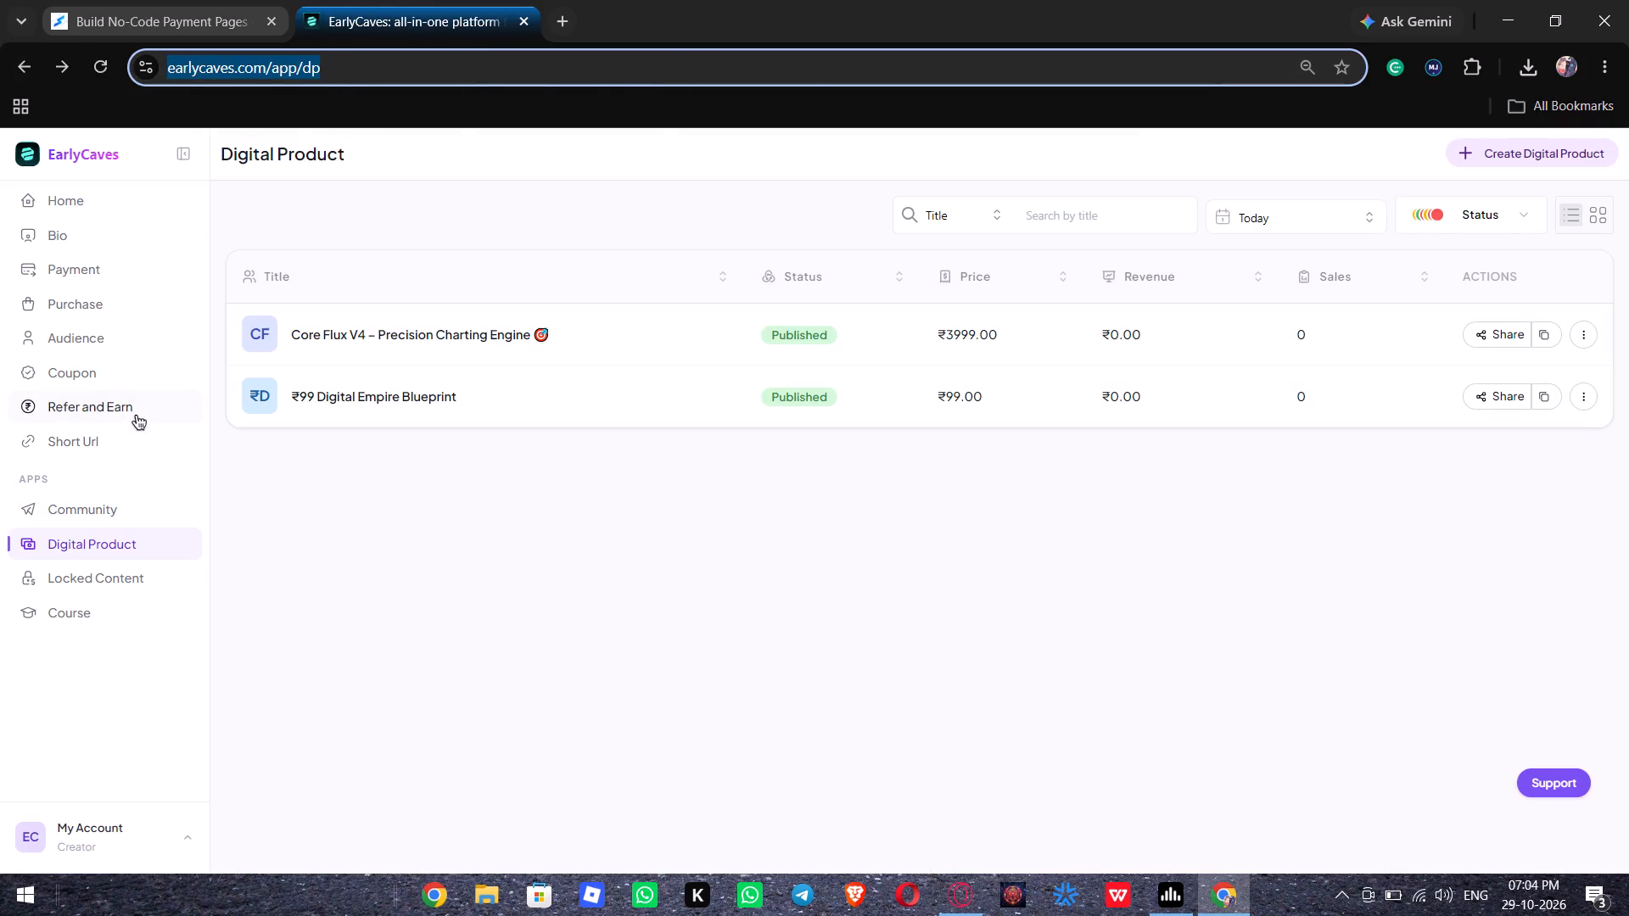
{"action": "left_click", "coordinate": [132, 435]}
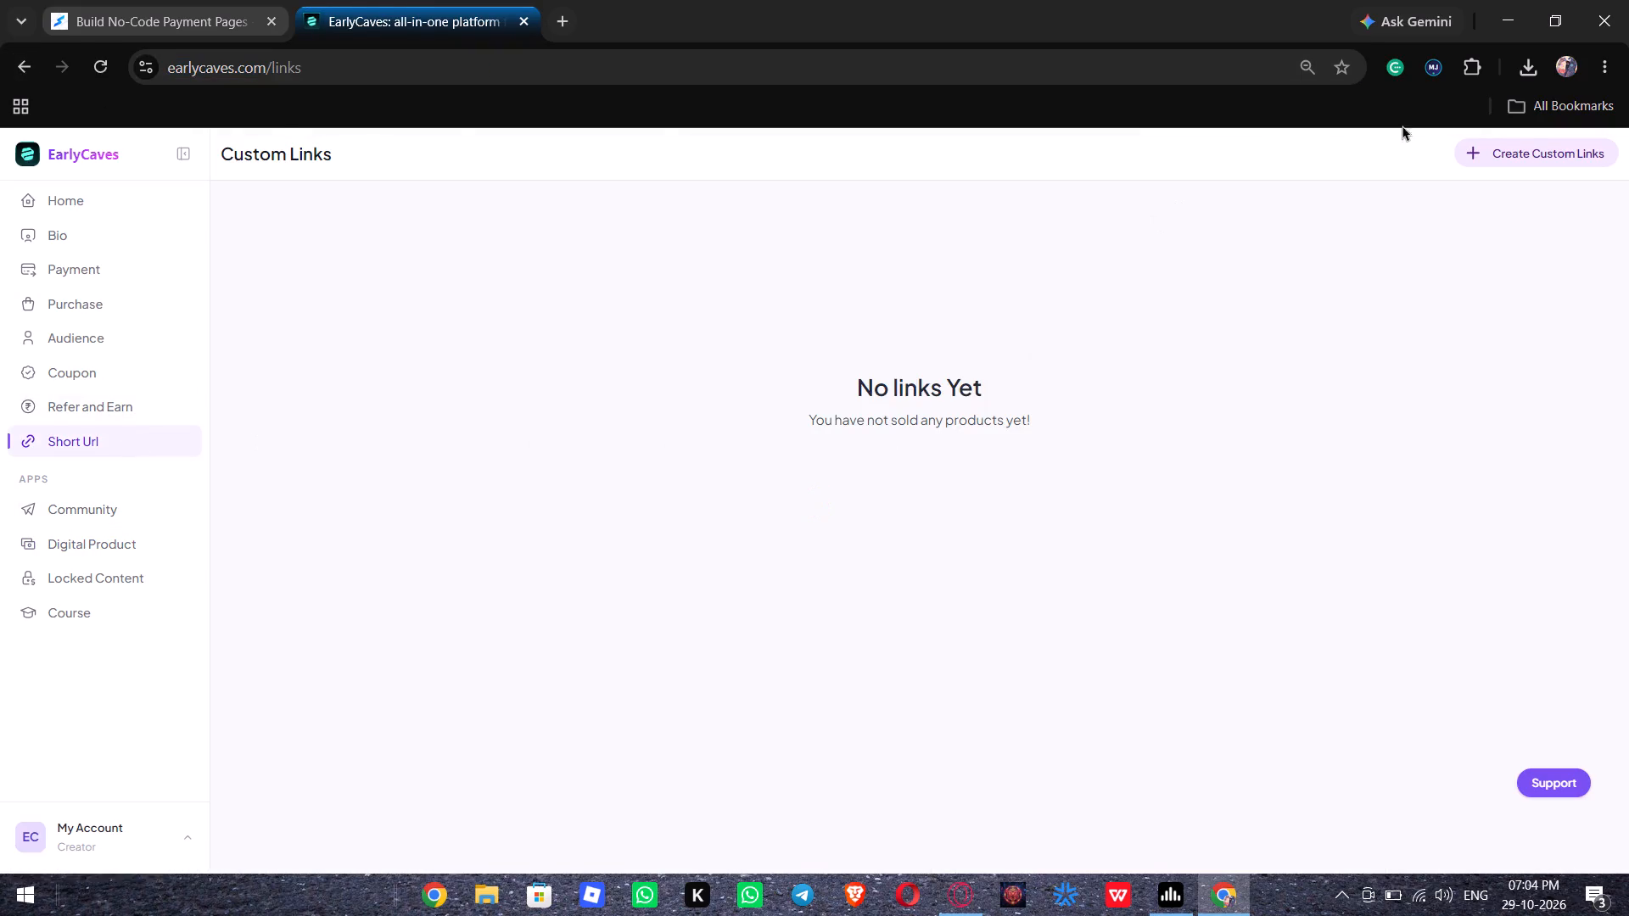
{"action": "left_click", "coordinate": [1475, 146]}
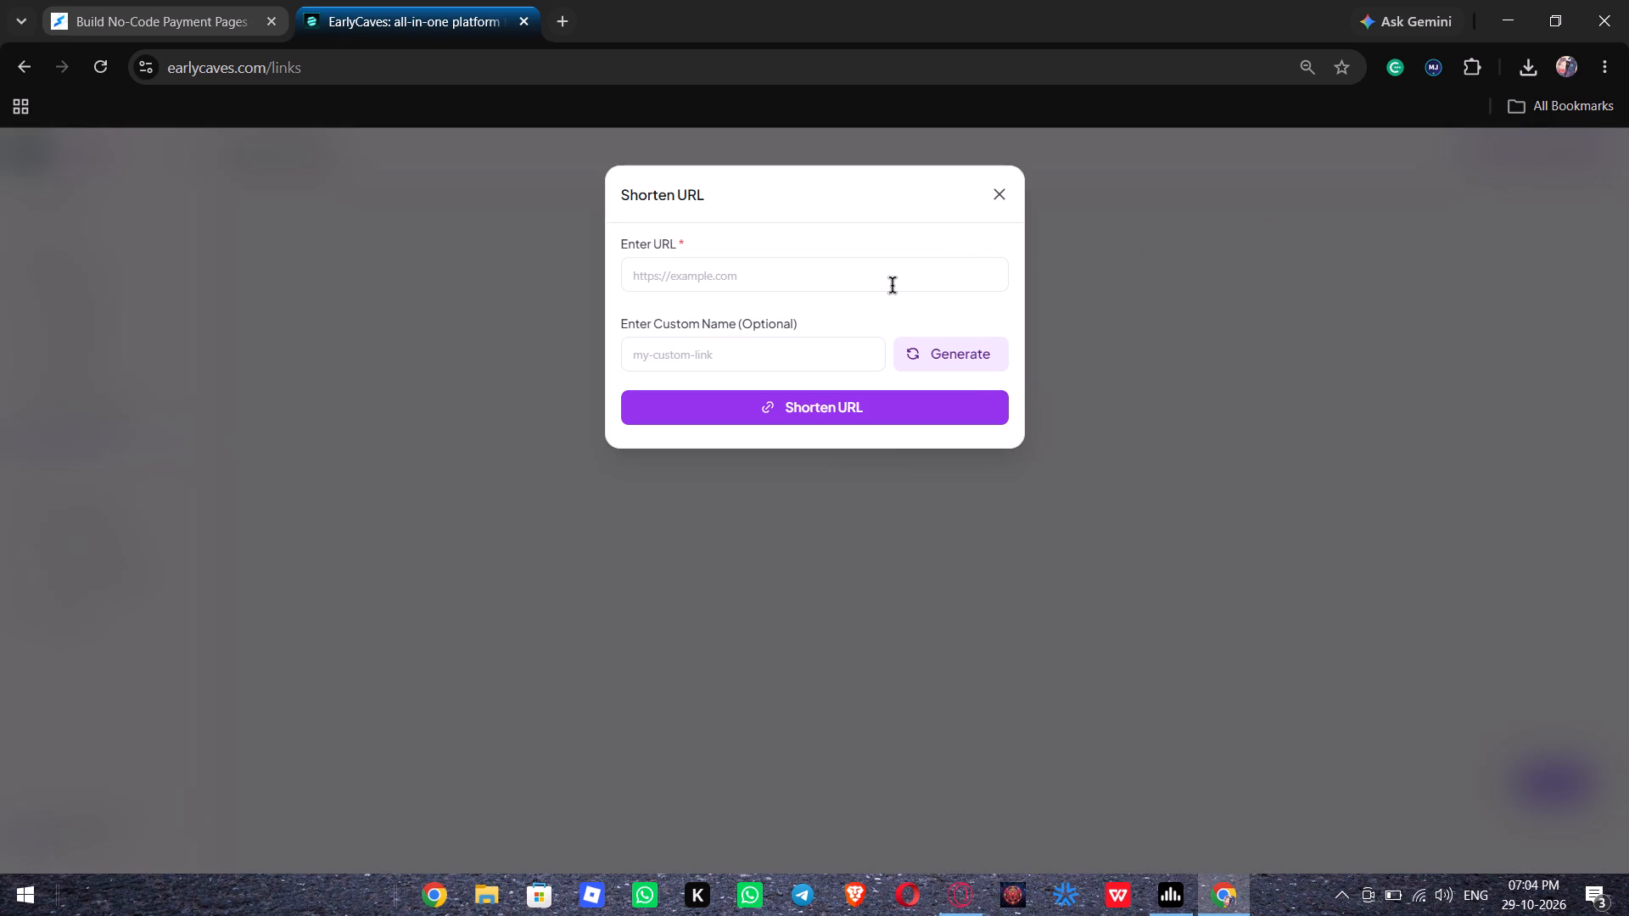
{"action": "left_click", "coordinate": [893, 285]}
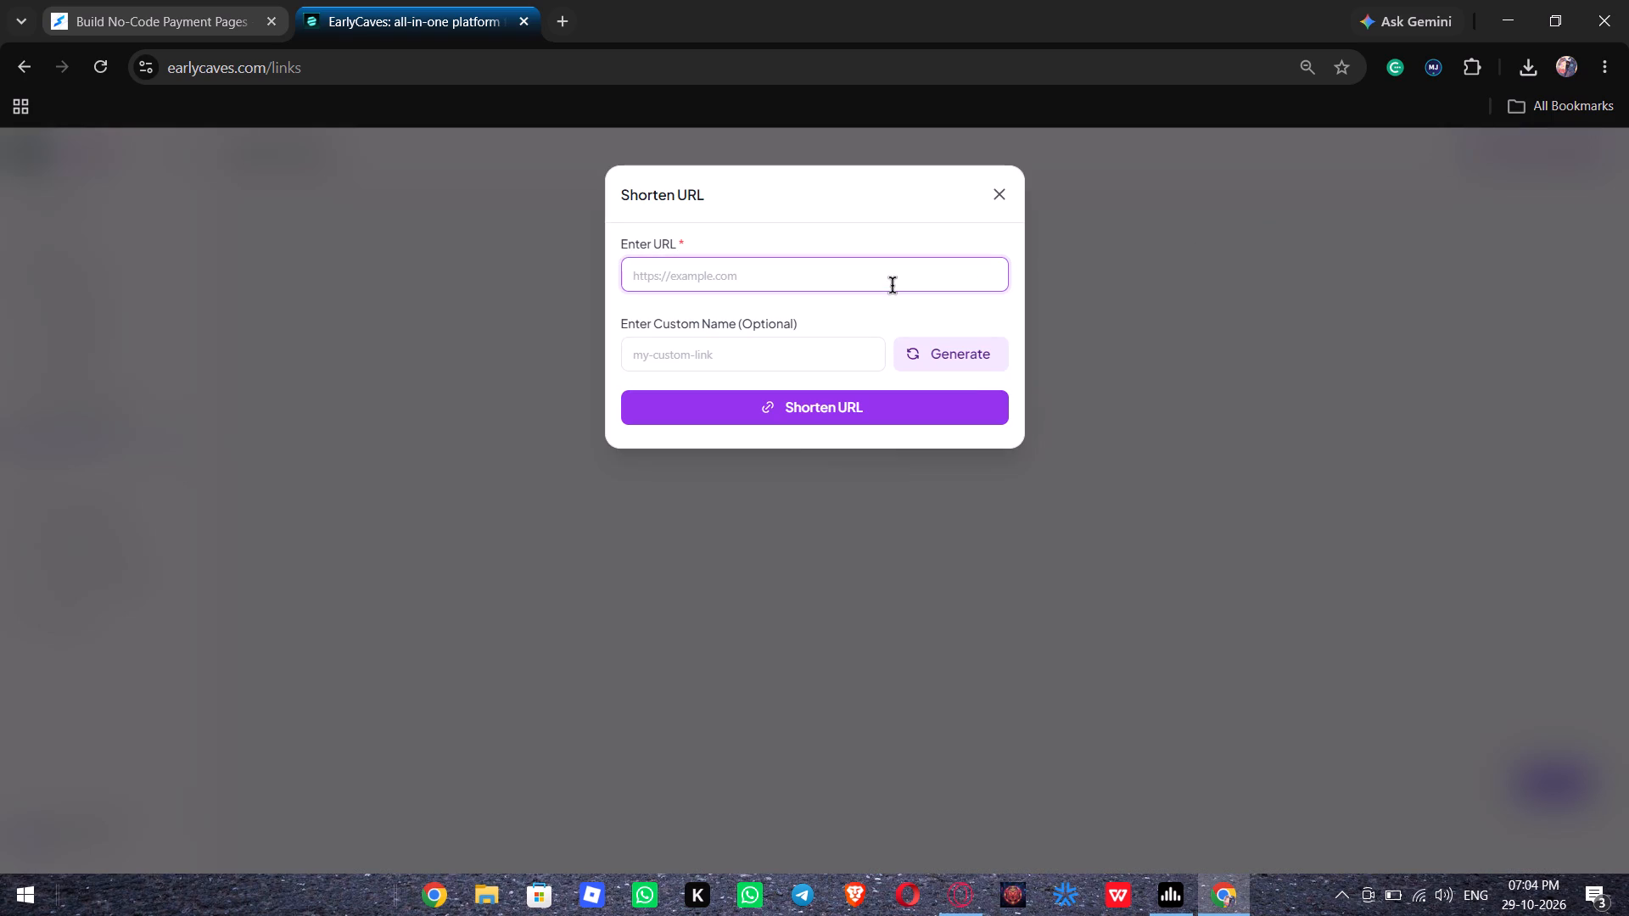
{"action": "key", "text": "ctrl+v"}
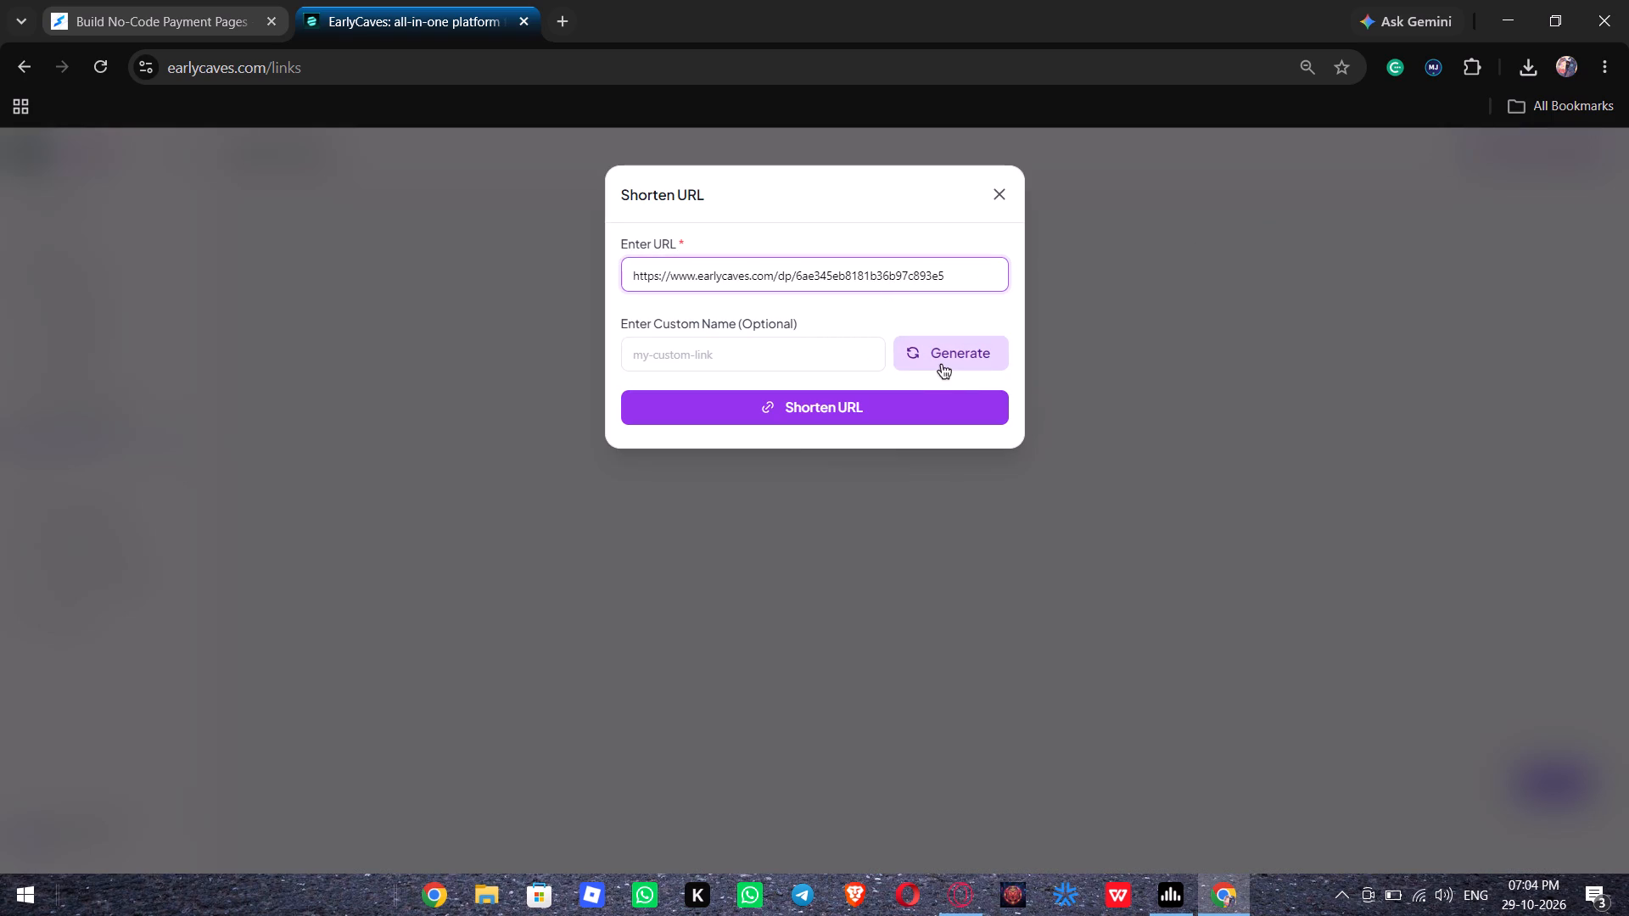
{"action": "left_click", "coordinate": [792, 357]}
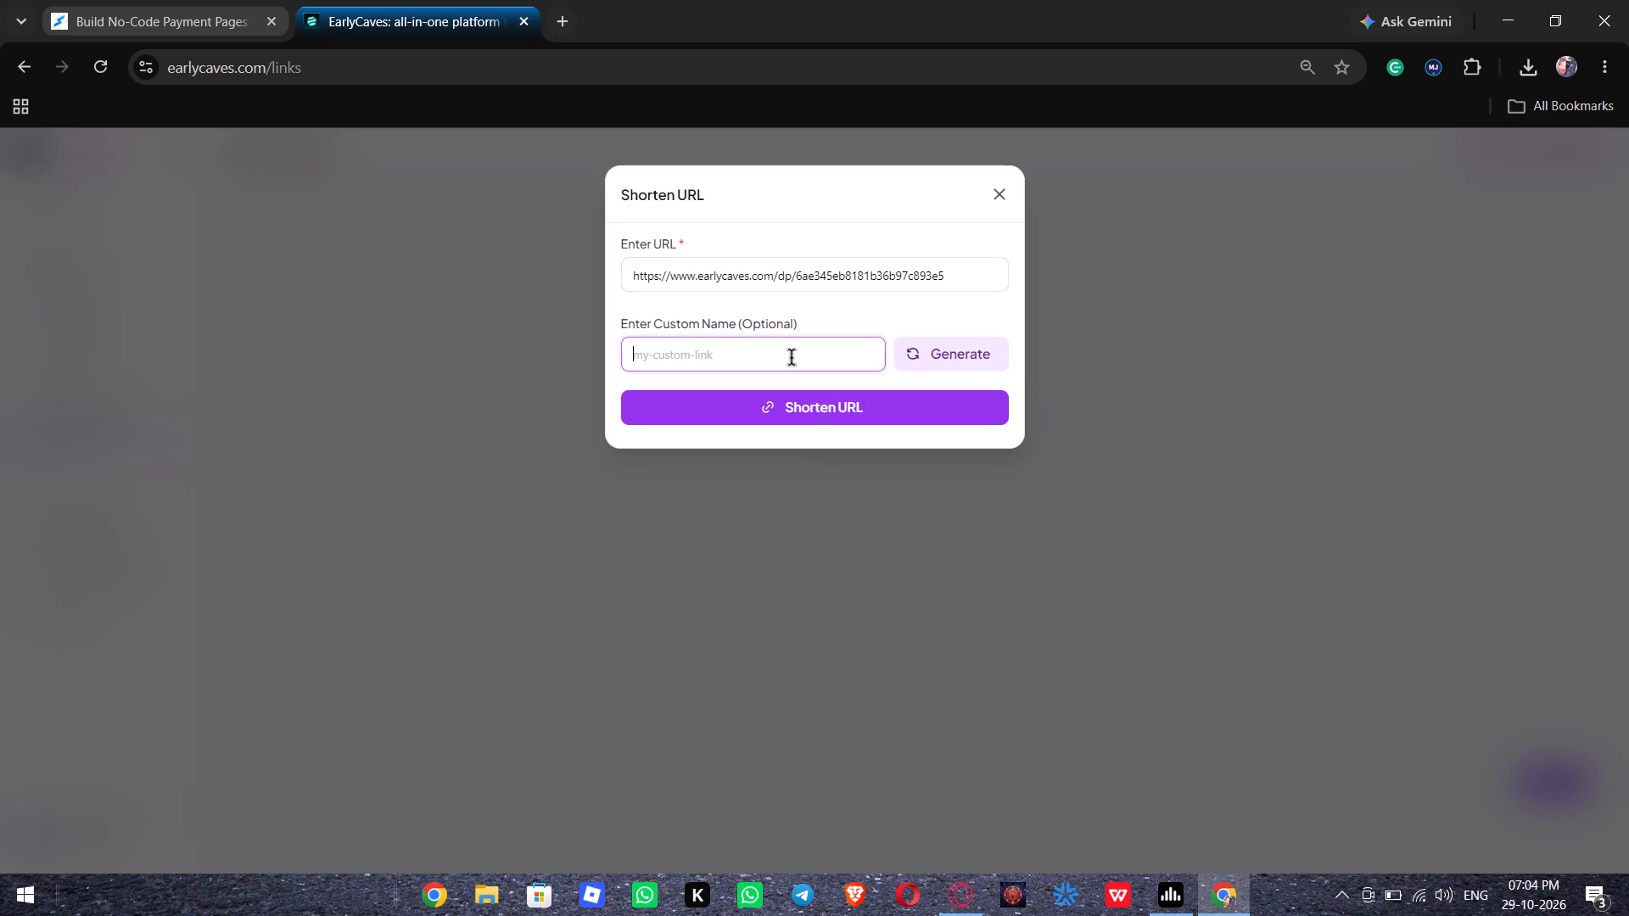
{"action": "left_click", "coordinate": [793, 420]}
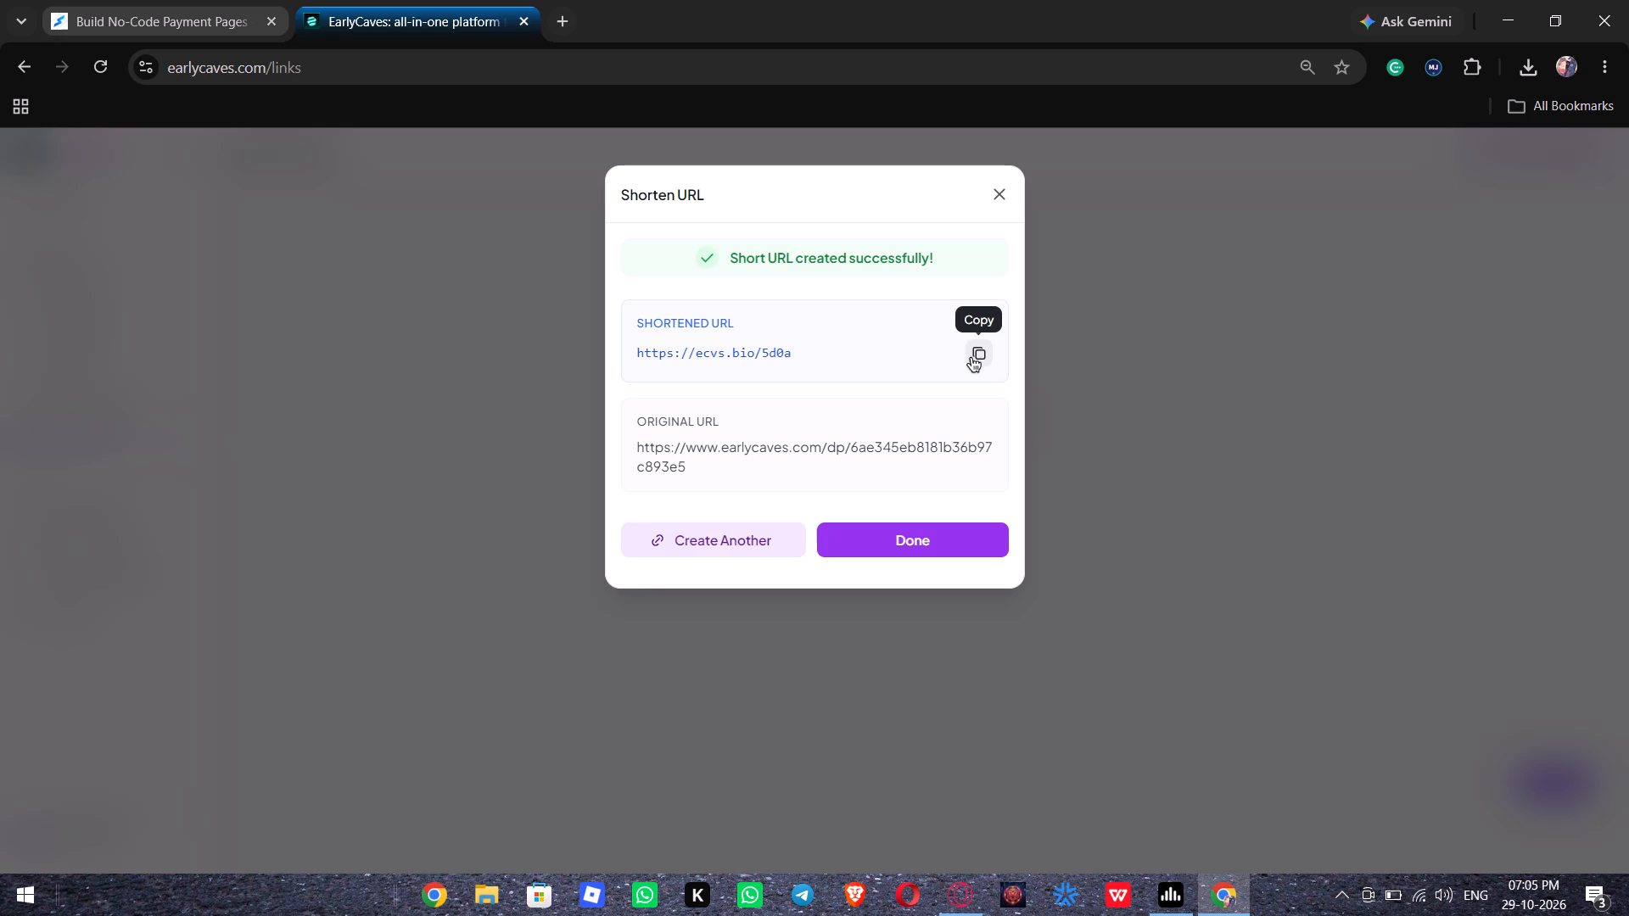
{"action": "left_click", "coordinate": [971, 361]}
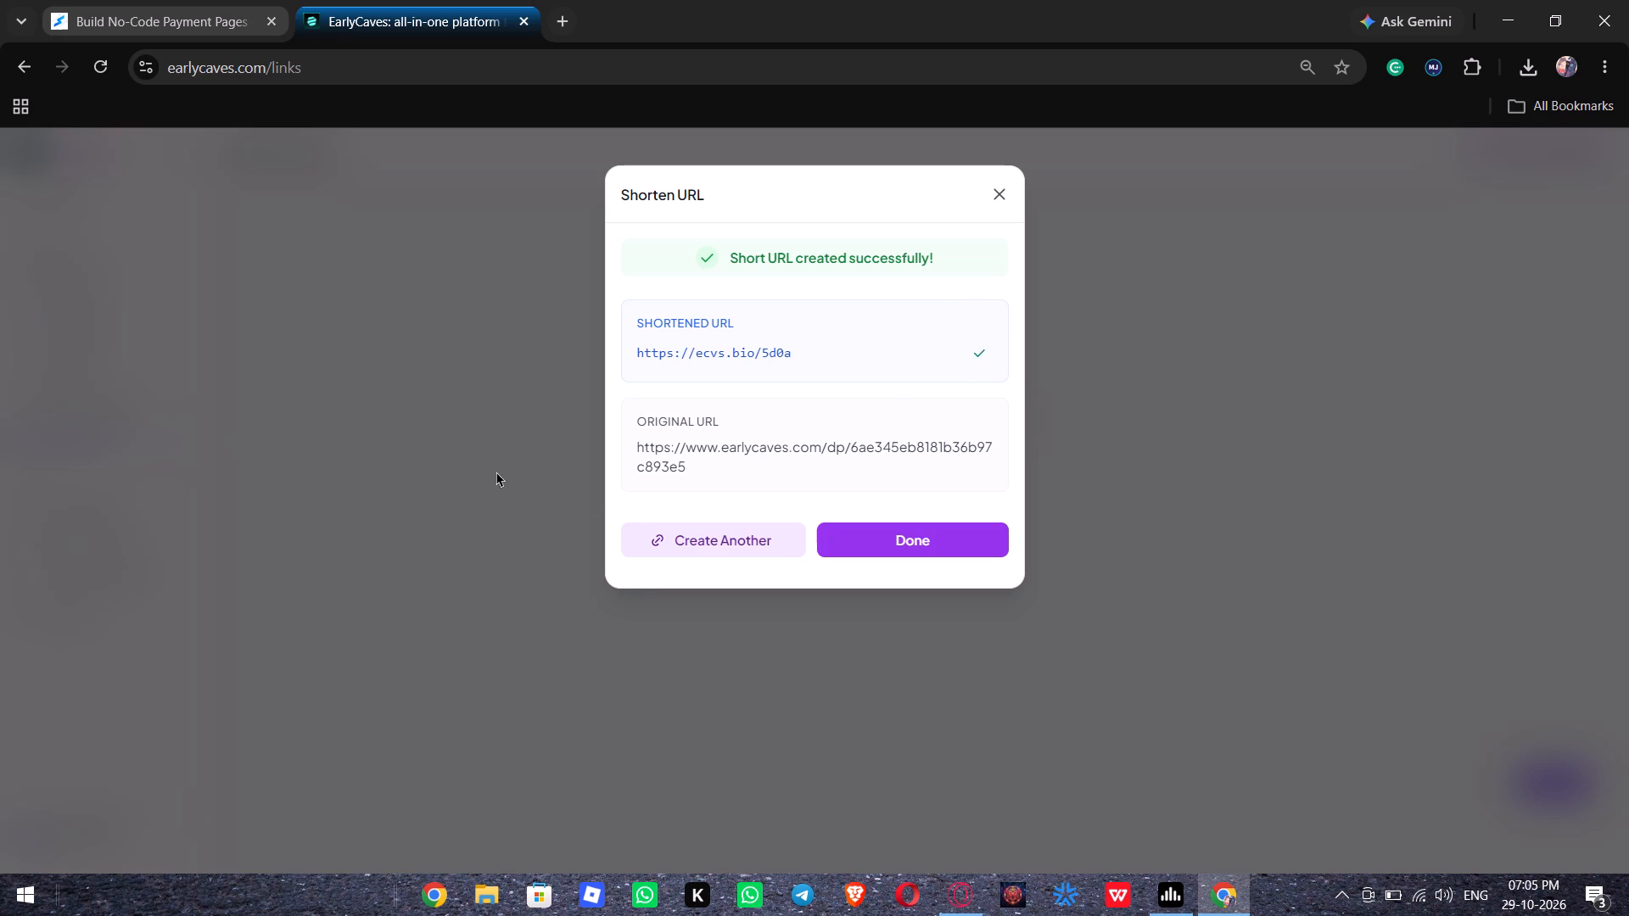
{"action": "left_click", "coordinate": [737, 539]}
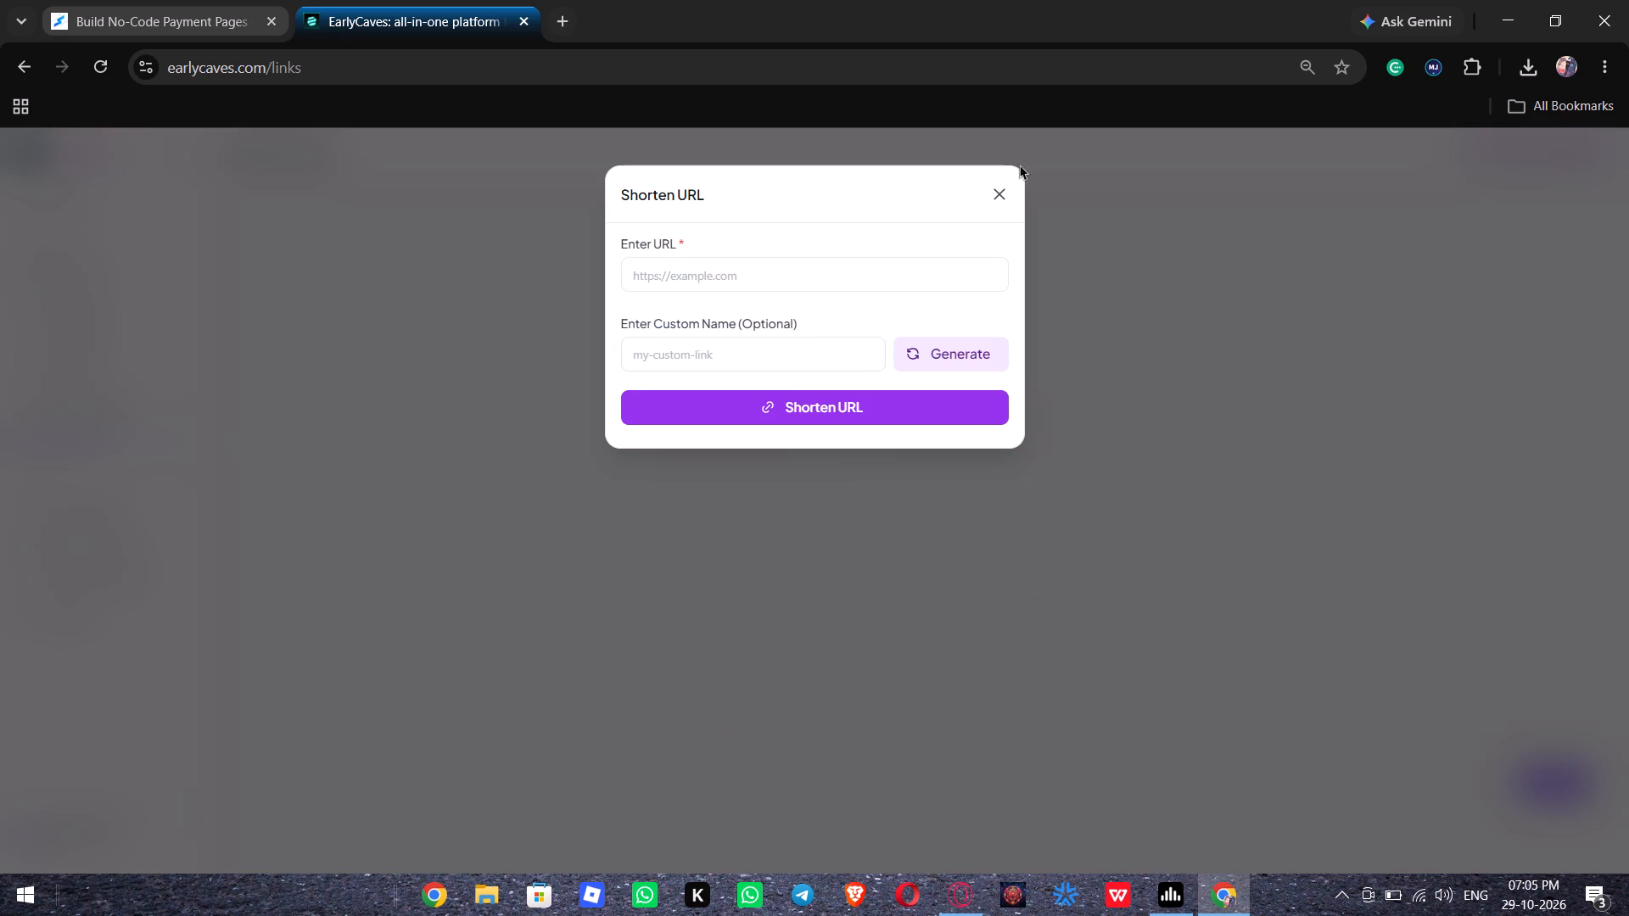
{"action": "left_click", "coordinate": [989, 194]}
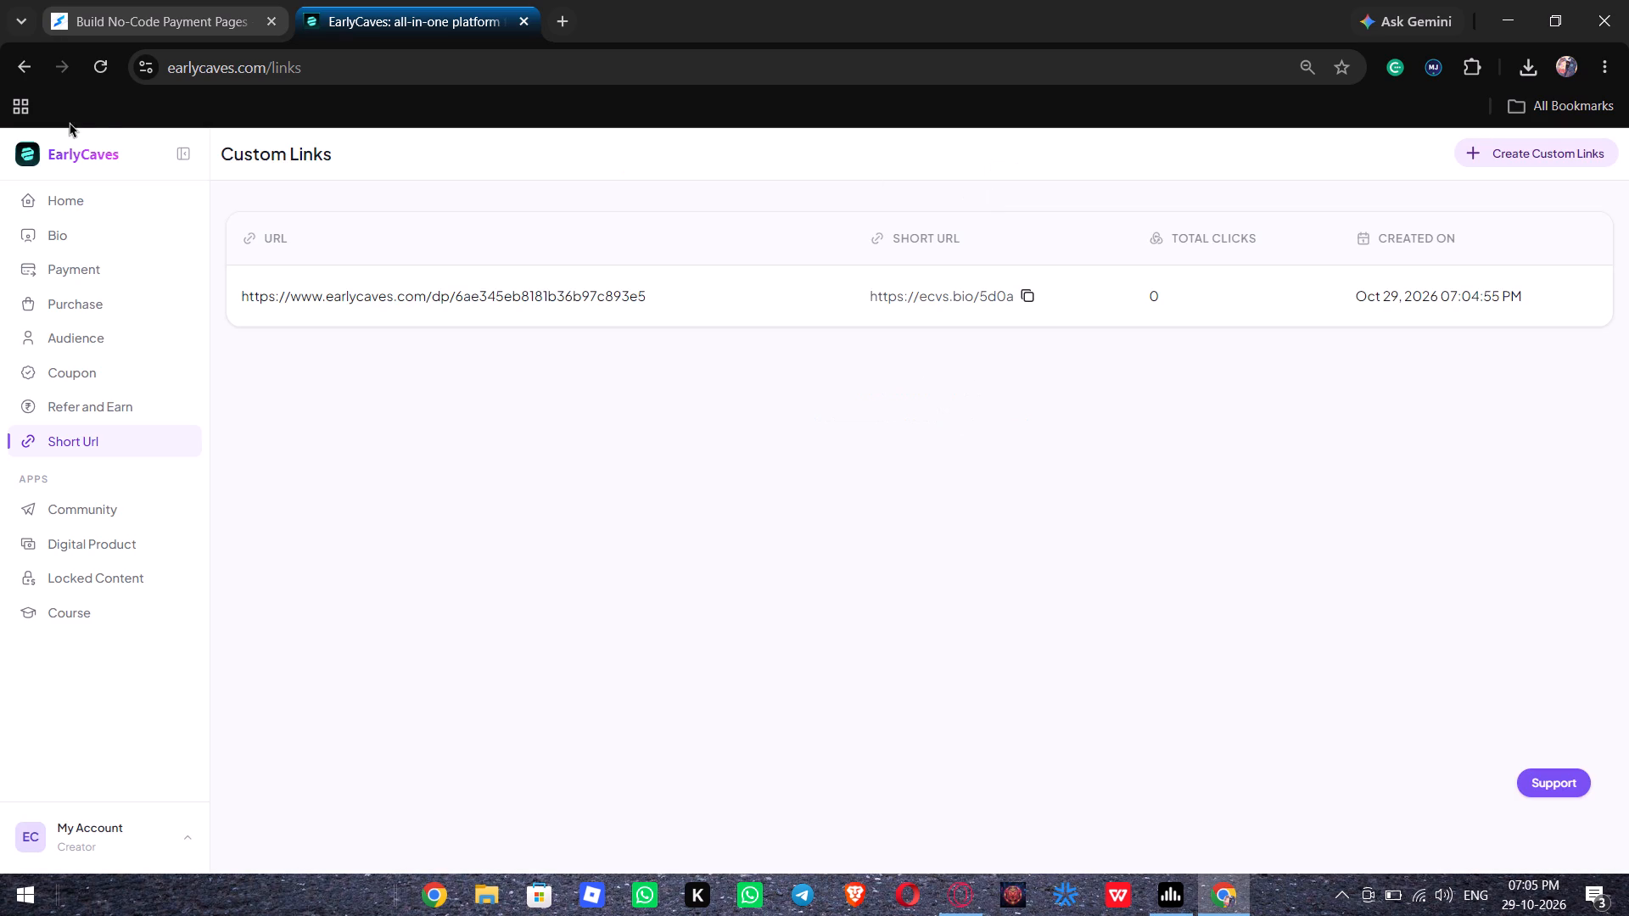
Open Meta Ads Manager in a new tab and switch to the LAUNCH HIVE 2 ad account in the Launch Hive portfolio.
{"action": "left_click", "coordinate": [562, 12]}
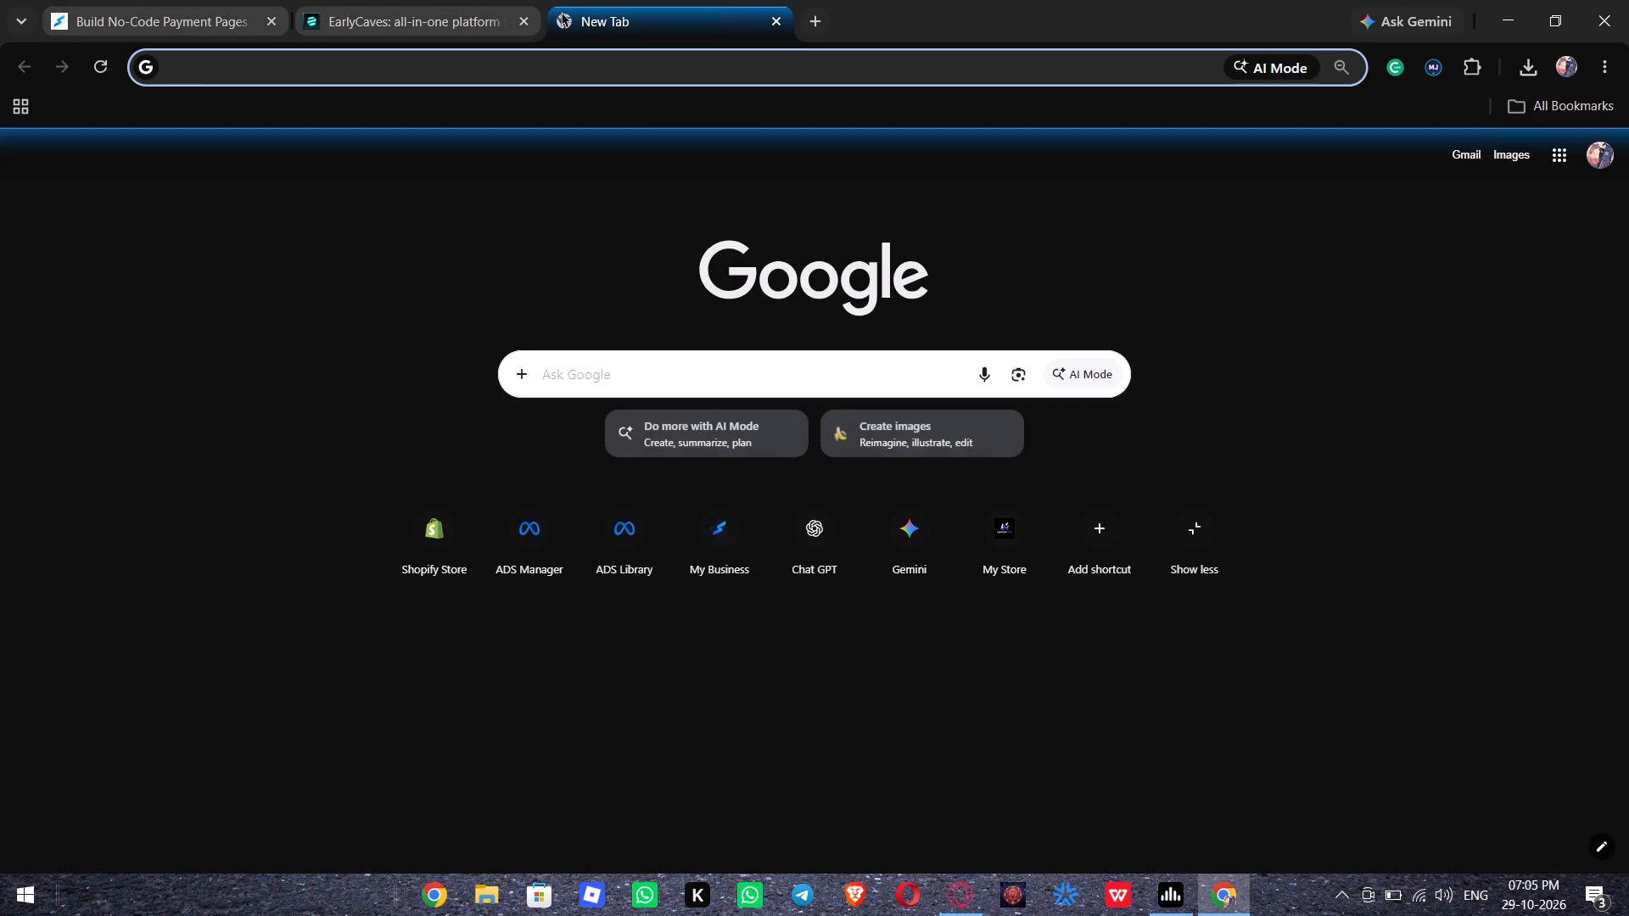
{"action": "left_click", "coordinate": [557, 564]}
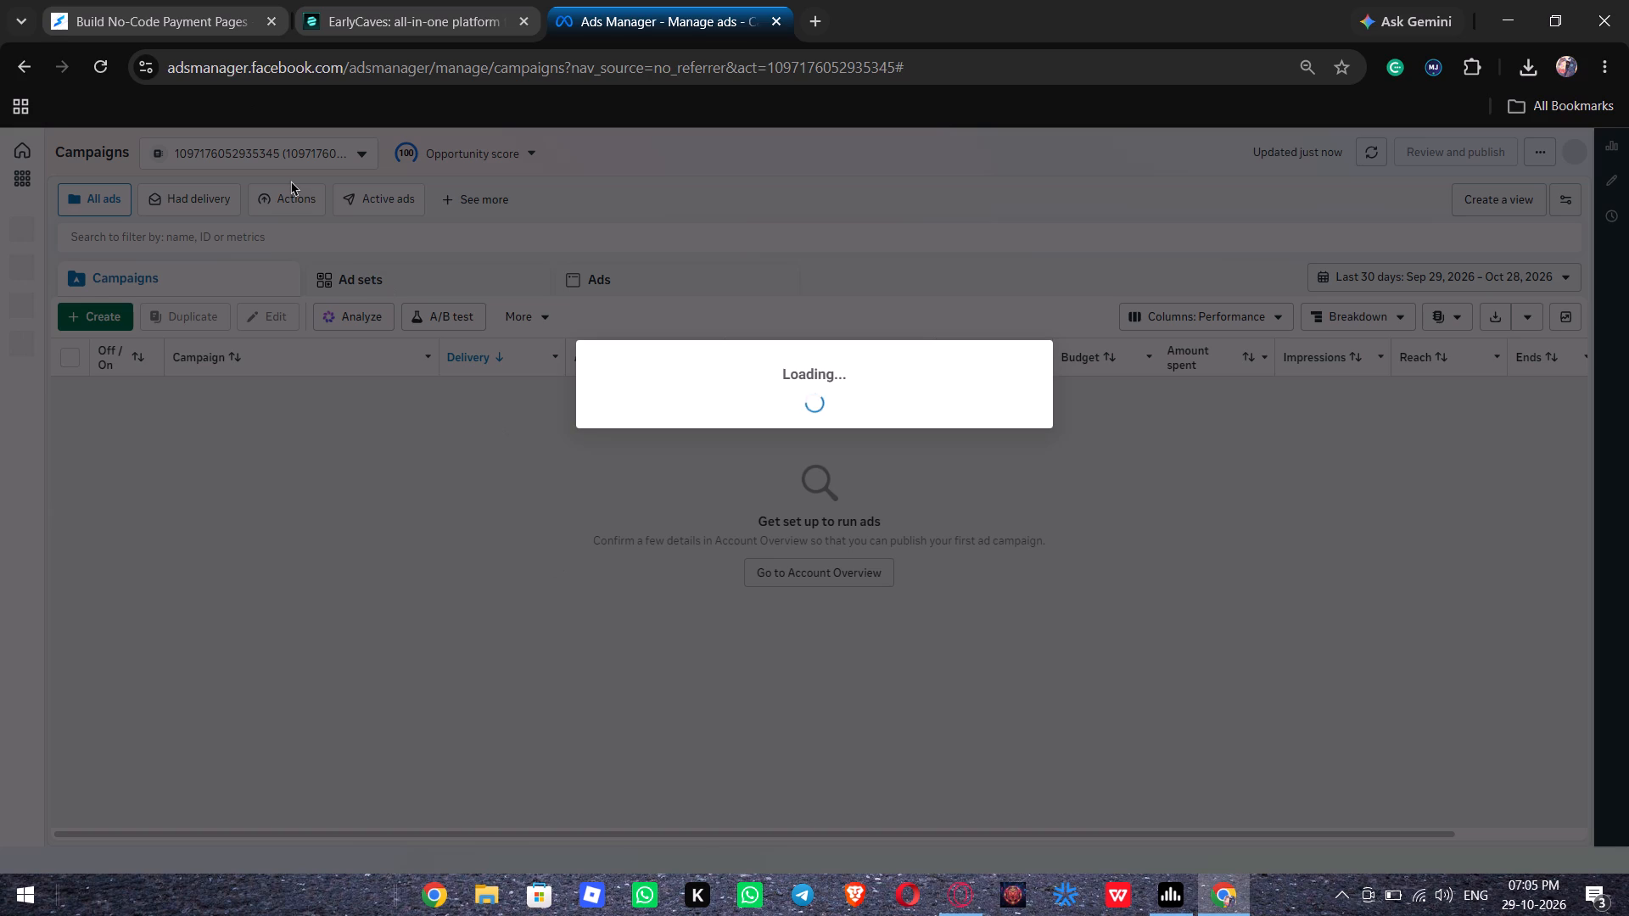
{"action": "left_click", "coordinate": [288, 155]}
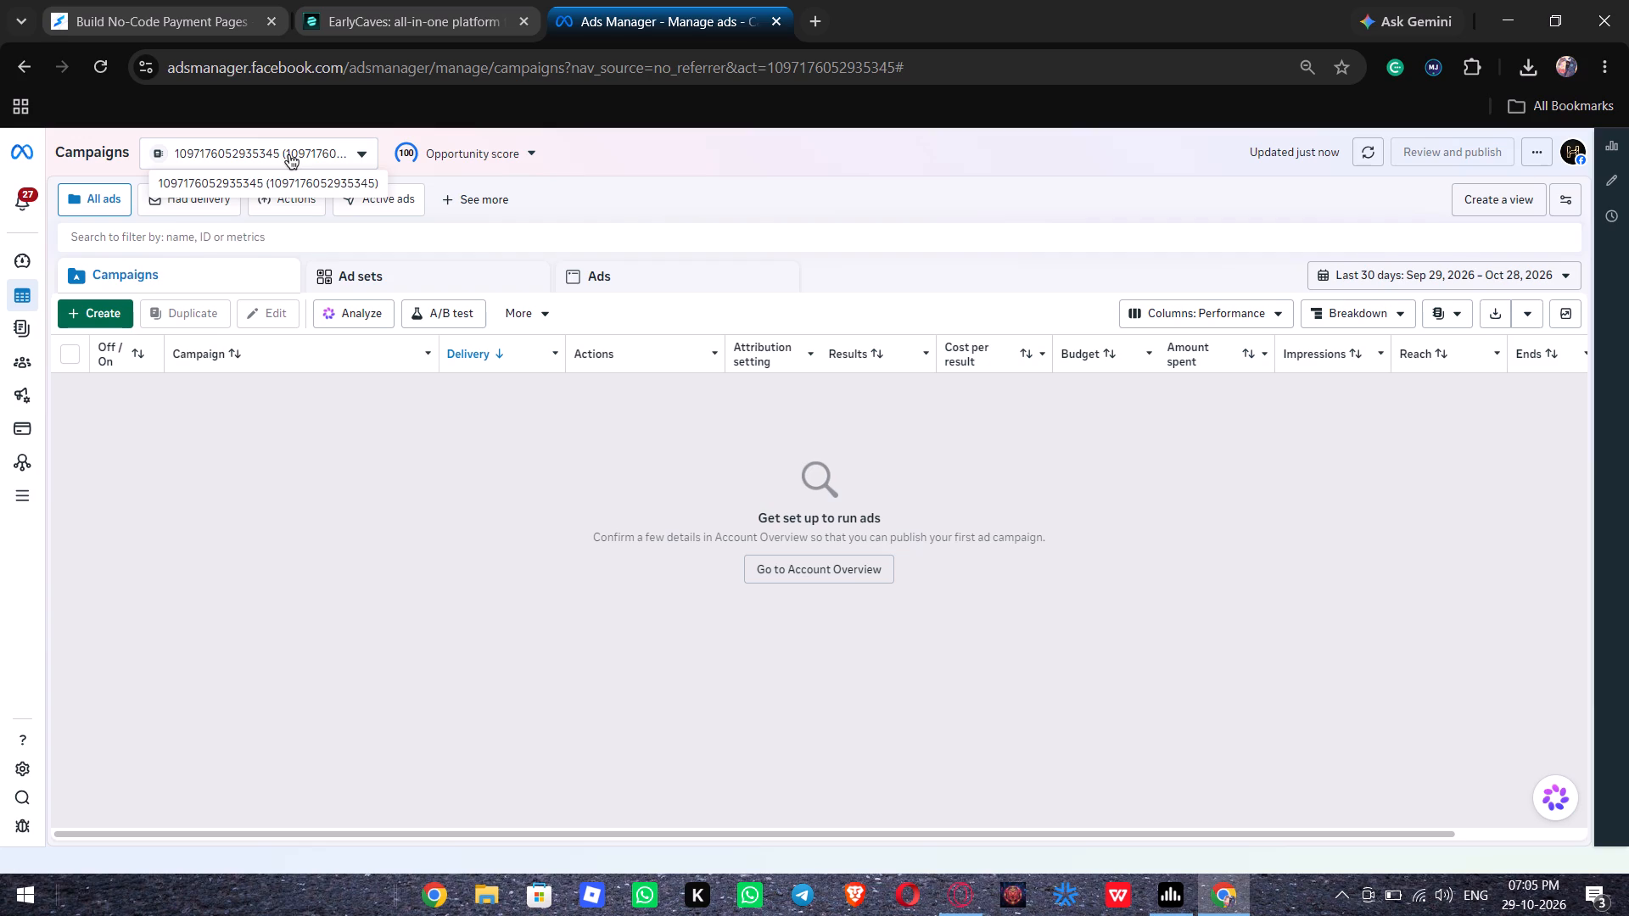
{"action": "left_click", "coordinate": [288, 154]}
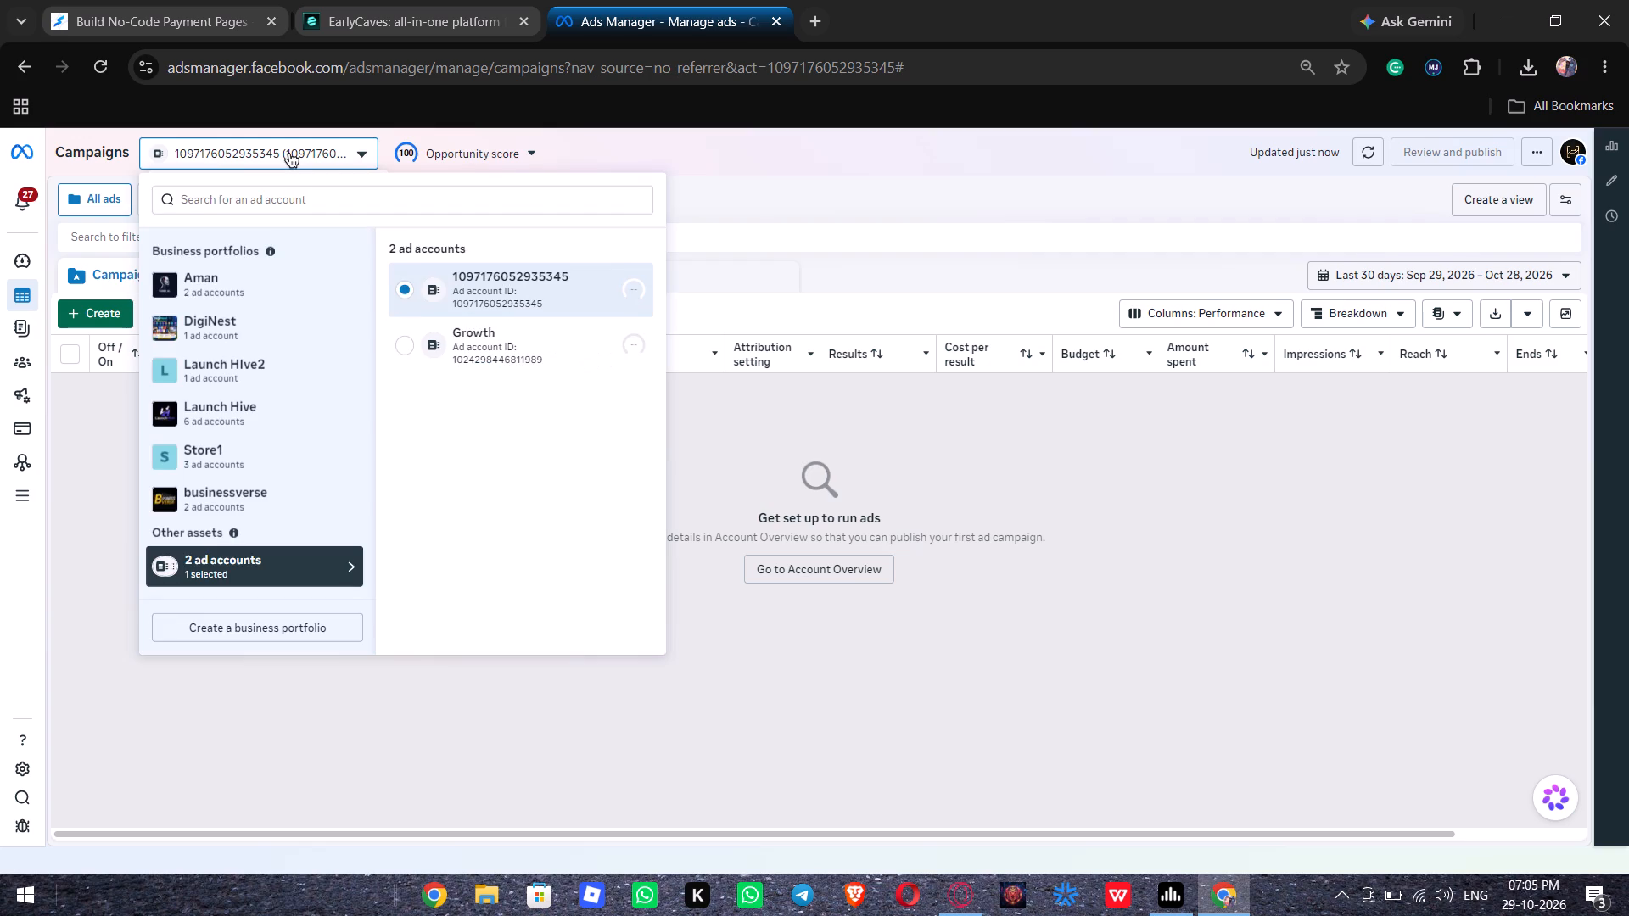
{"action": "left_click", "coordinate": [274, 427]}
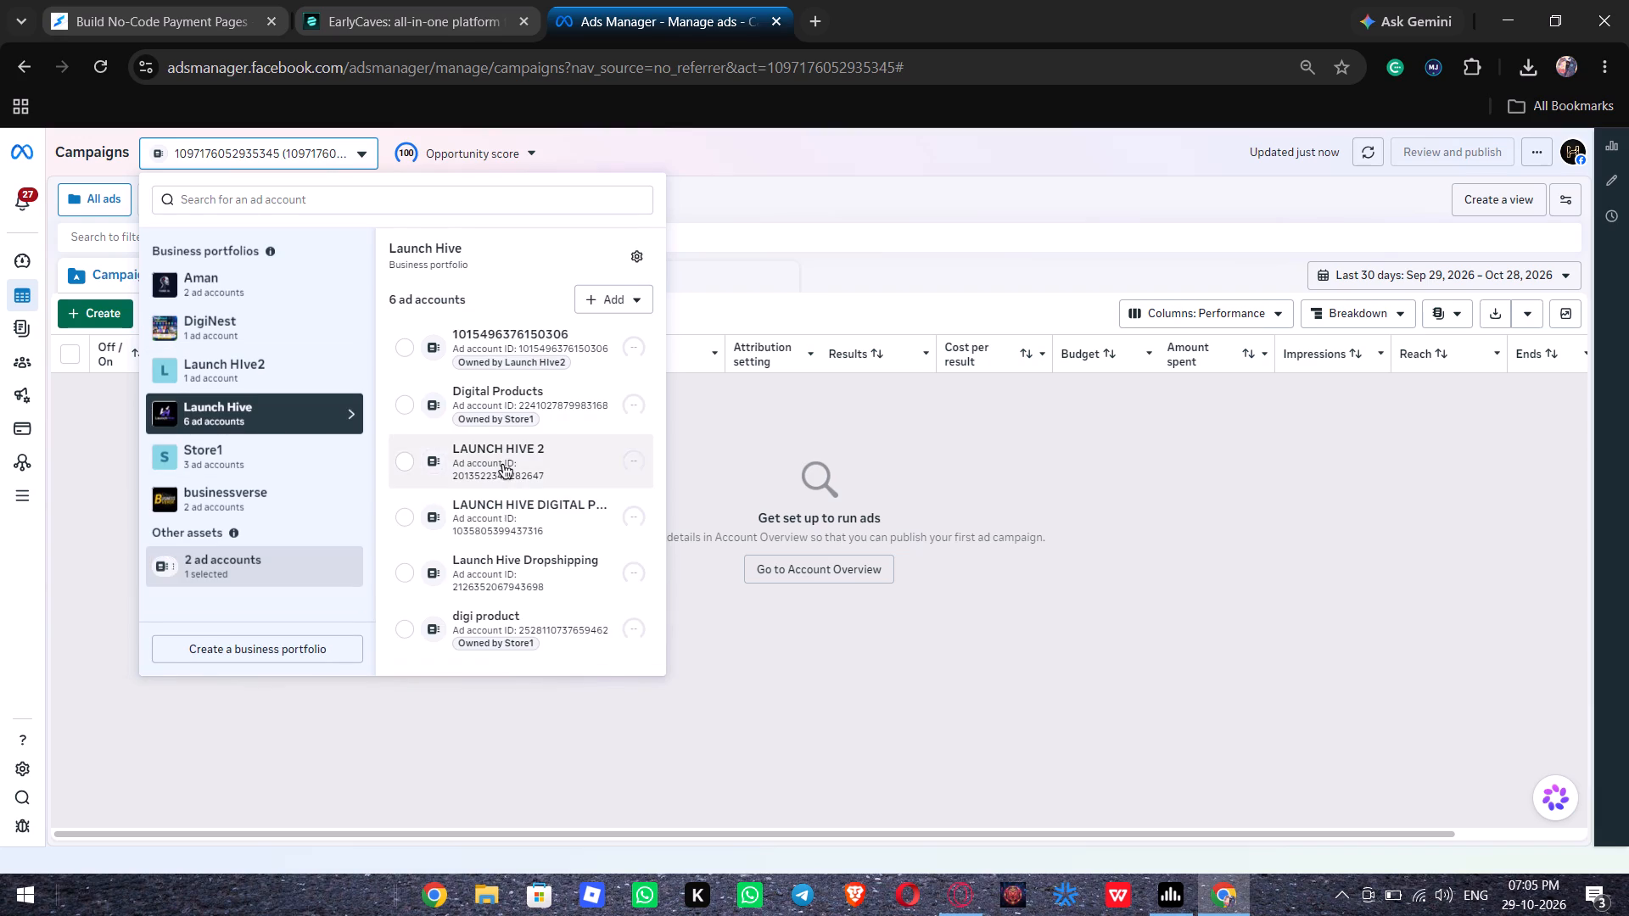
{"action": "left_click", "coordinate": [502, 465]}
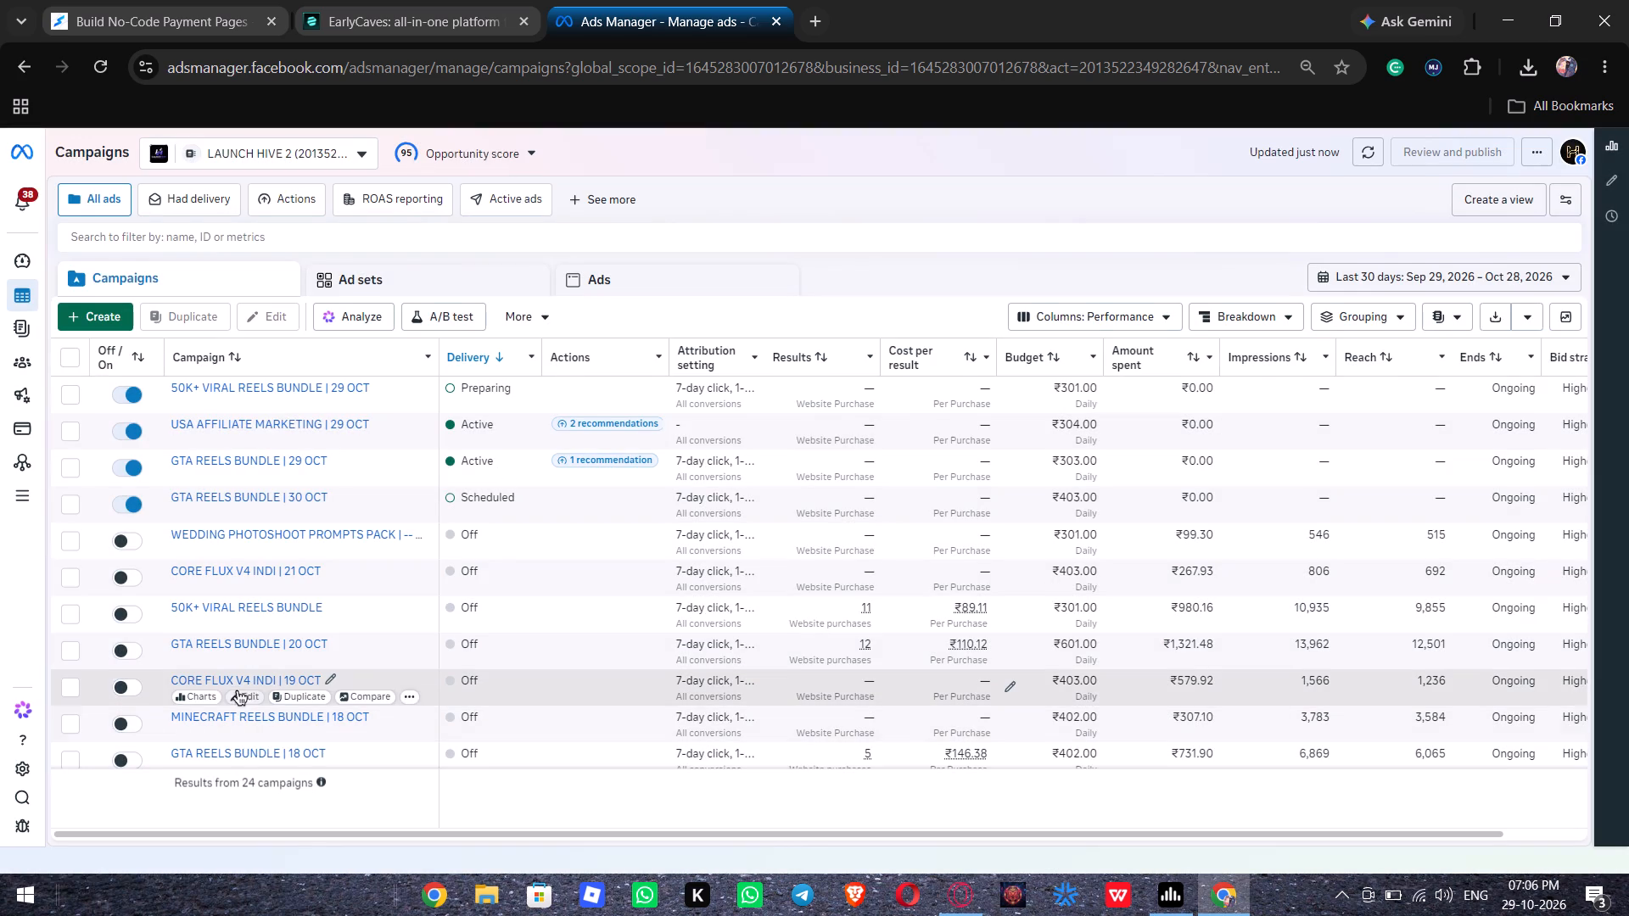
Start duplicating the CORE FLUX V4 INDI | 19 OCT campaign.
{"action": "left_click", "coordinate": [309, 697]}
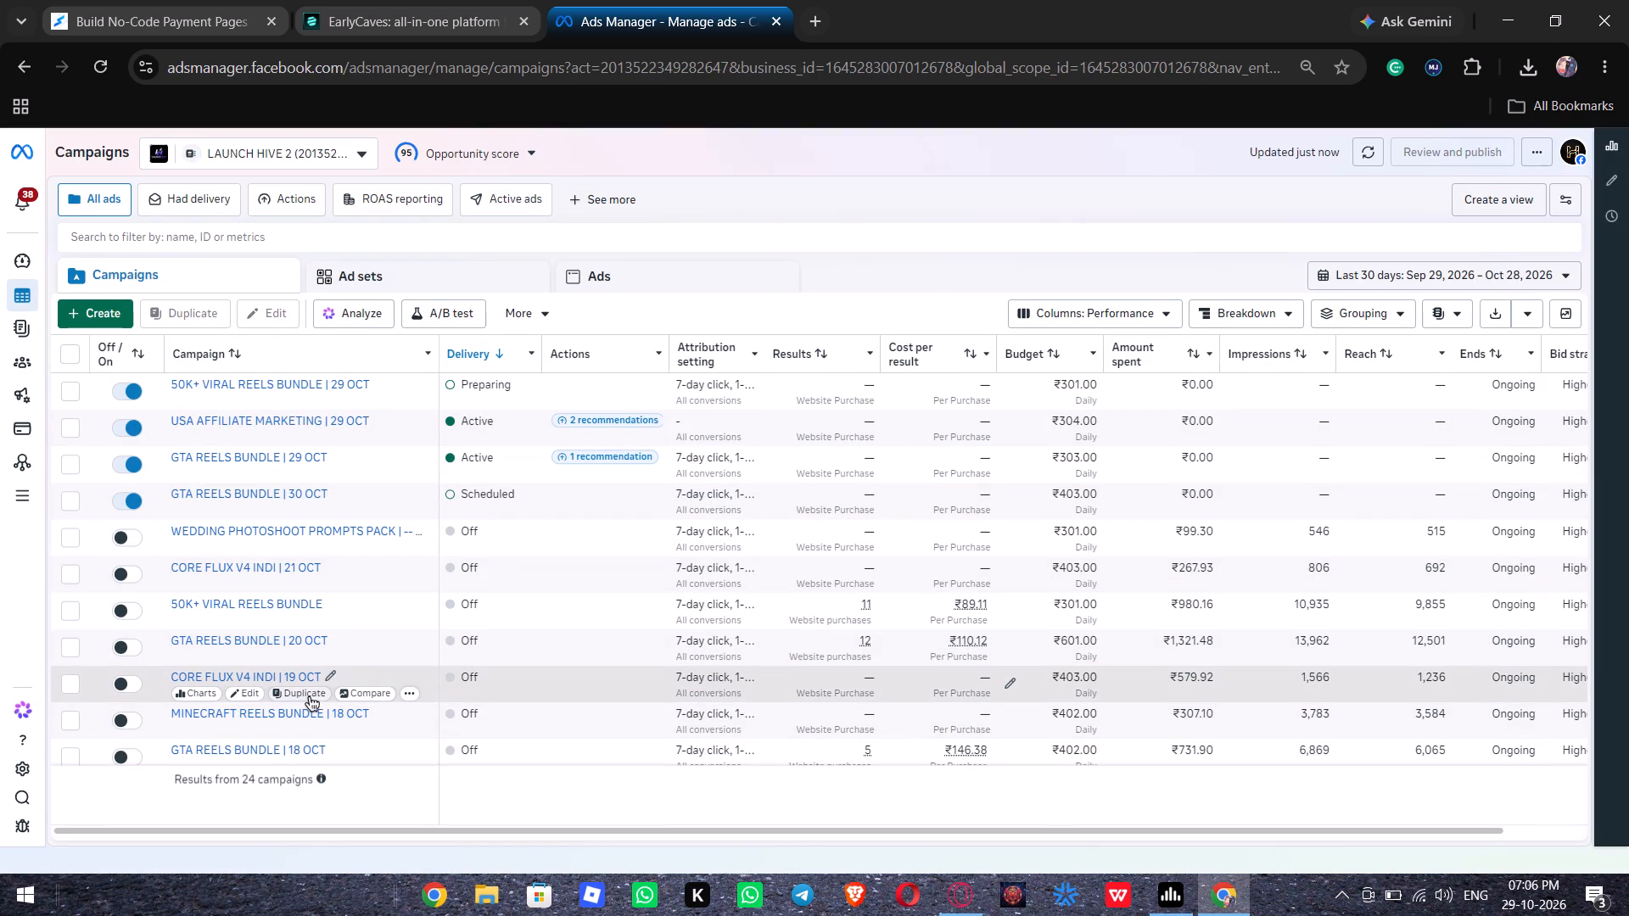
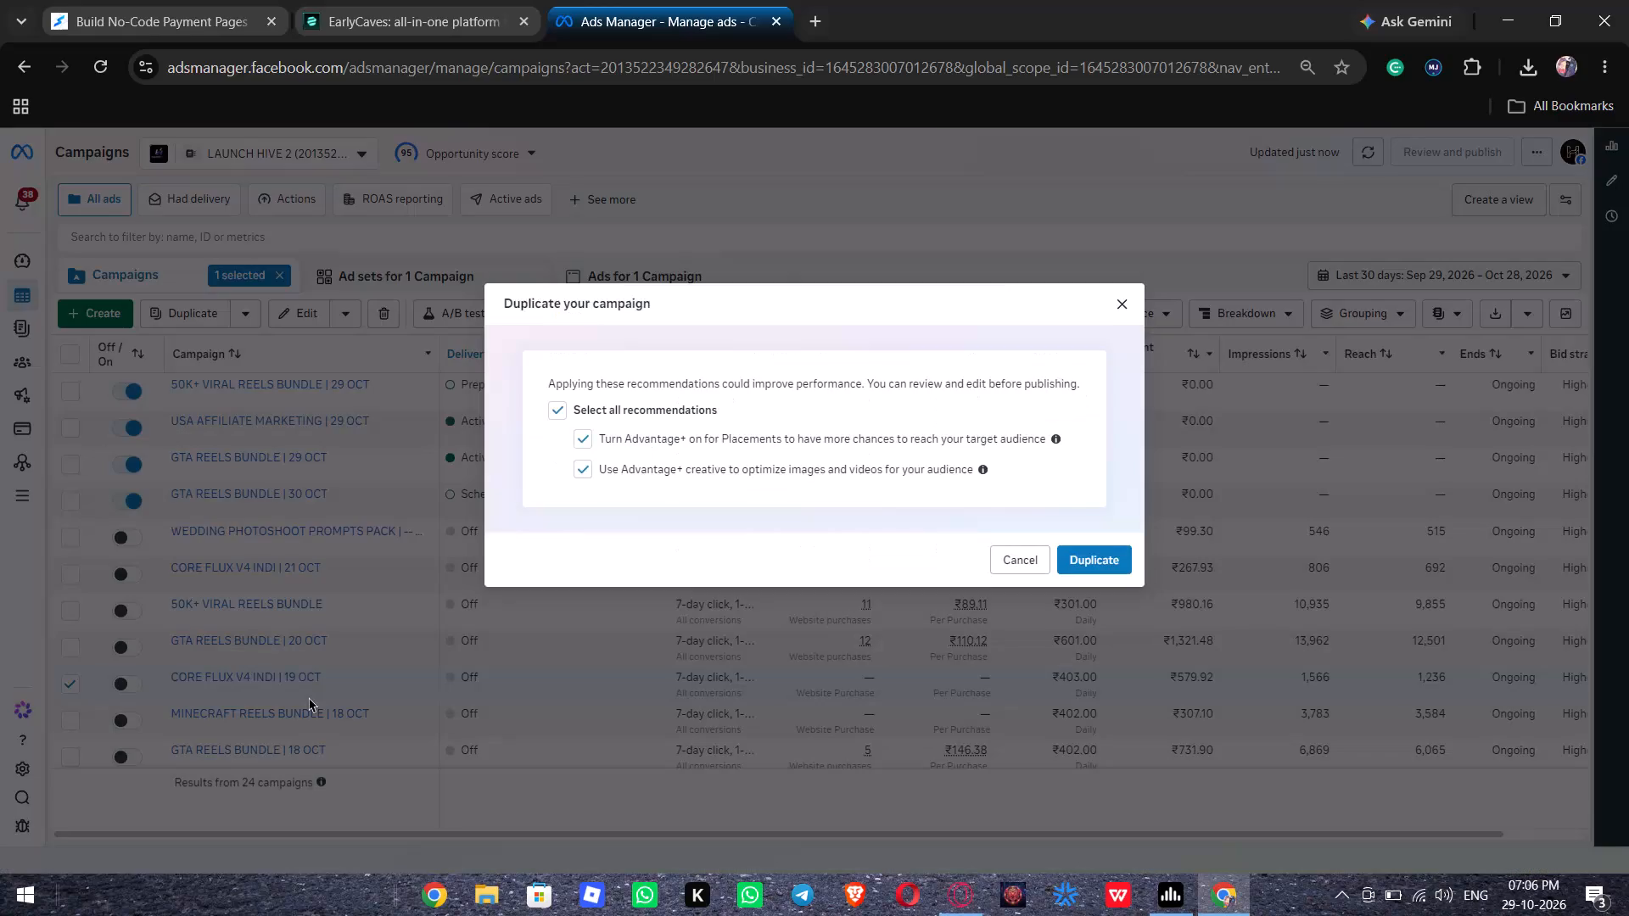
Decline all the Advantage+ recommendations and duplicate the campaign as one copy.
{"action": "left_click", "coordinate": [552, 411]}
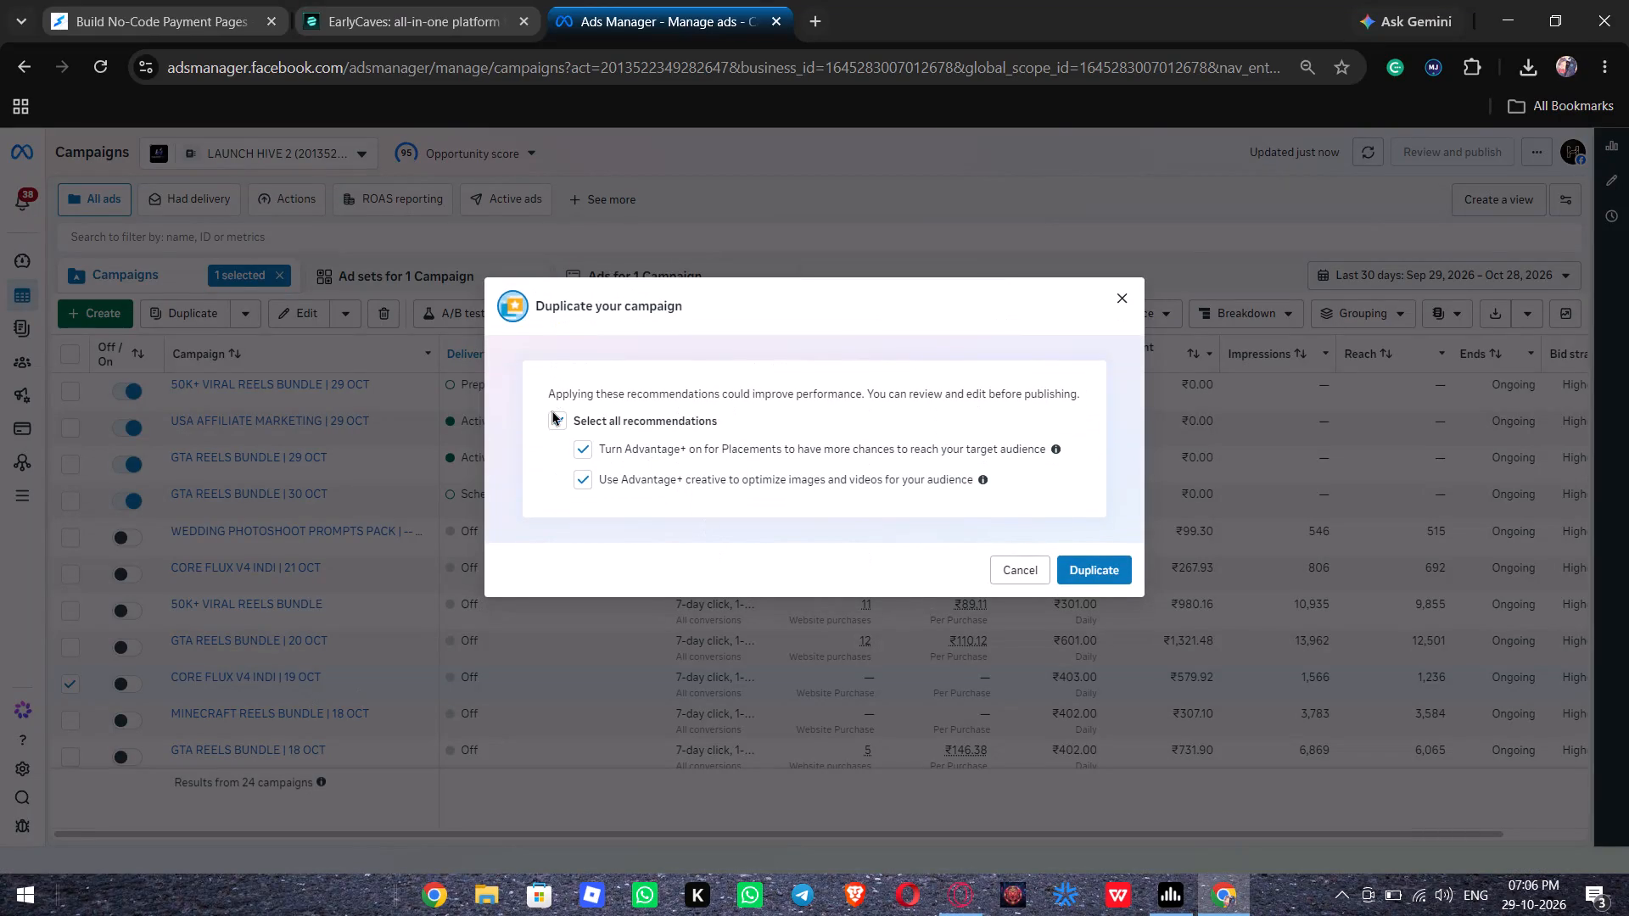
{"action": "left_click", "coordinate": [557, 418]}
{"action": "left_click", "coordinate": [1089, 565]}
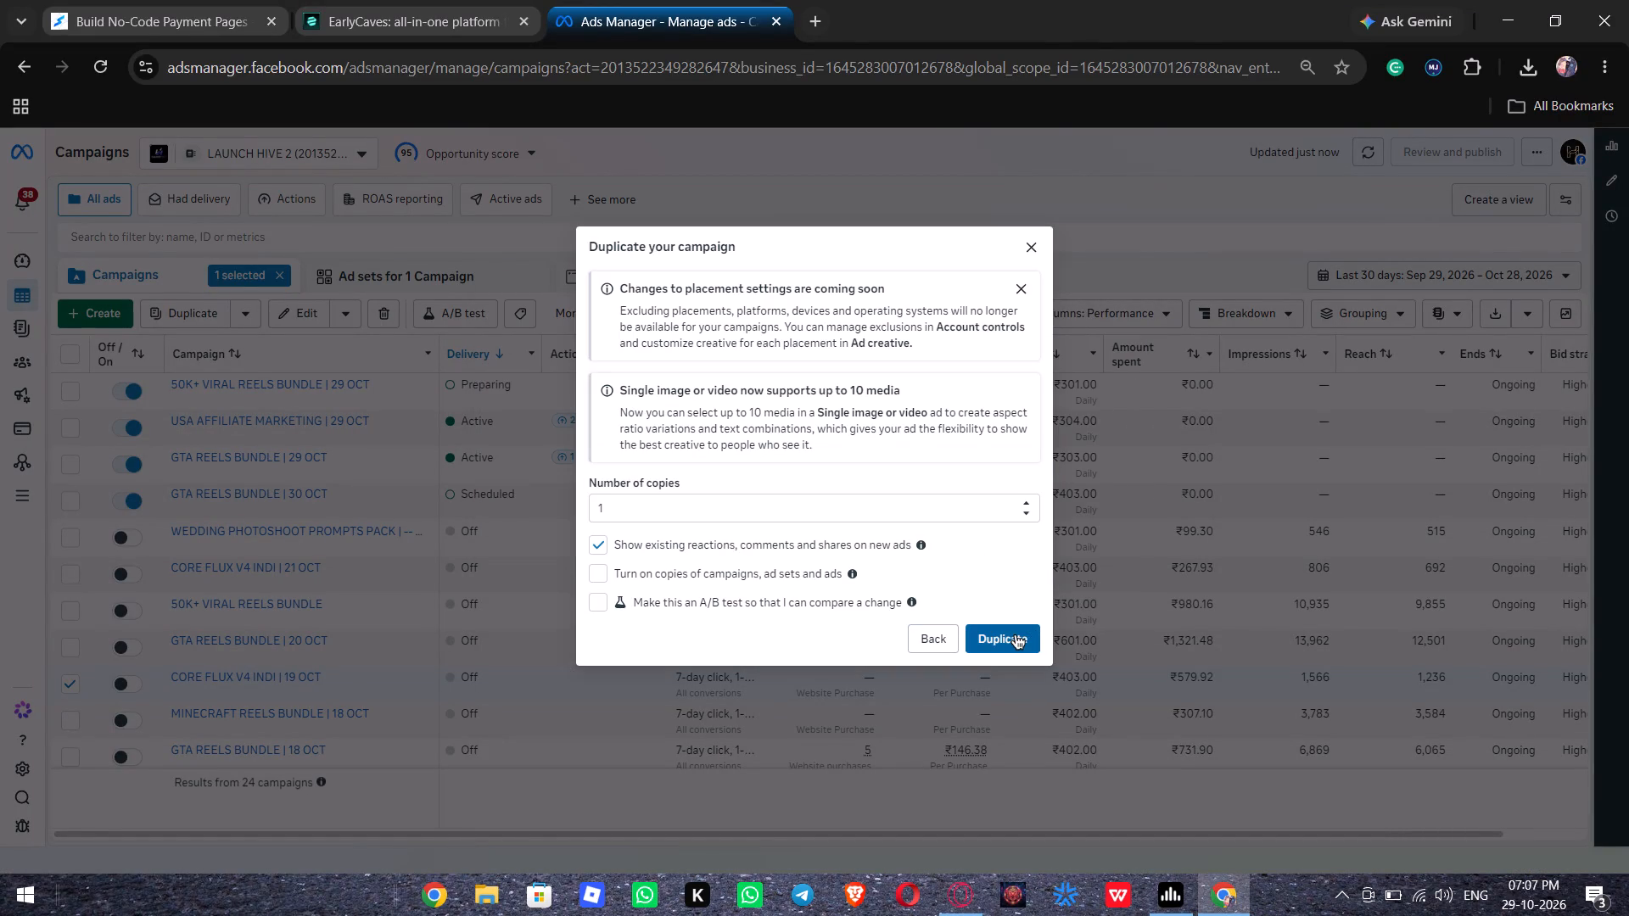
{"action": "left_click", "coordinate": [1015, 635]}
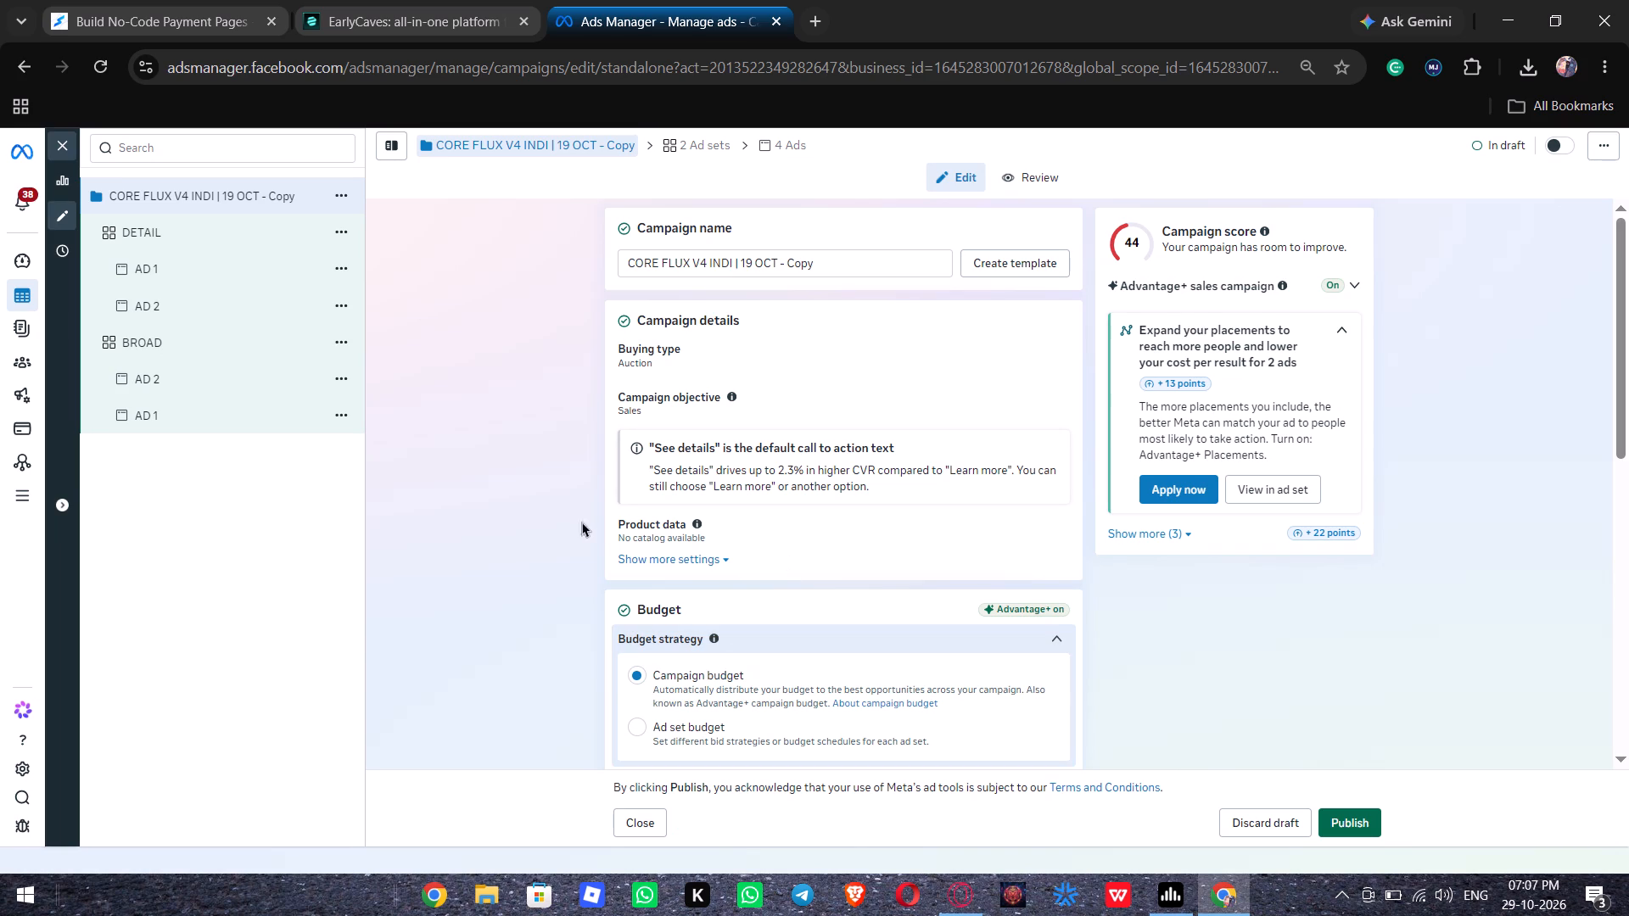
Set the duplicated campaign's daily budget to ₹305.
{"action": "left_click", "coordinate": [544, 511]}
{"action": "scroll", "coordinate": [544, 510], "scroll_direction": "down", "scroll_amount": 1}
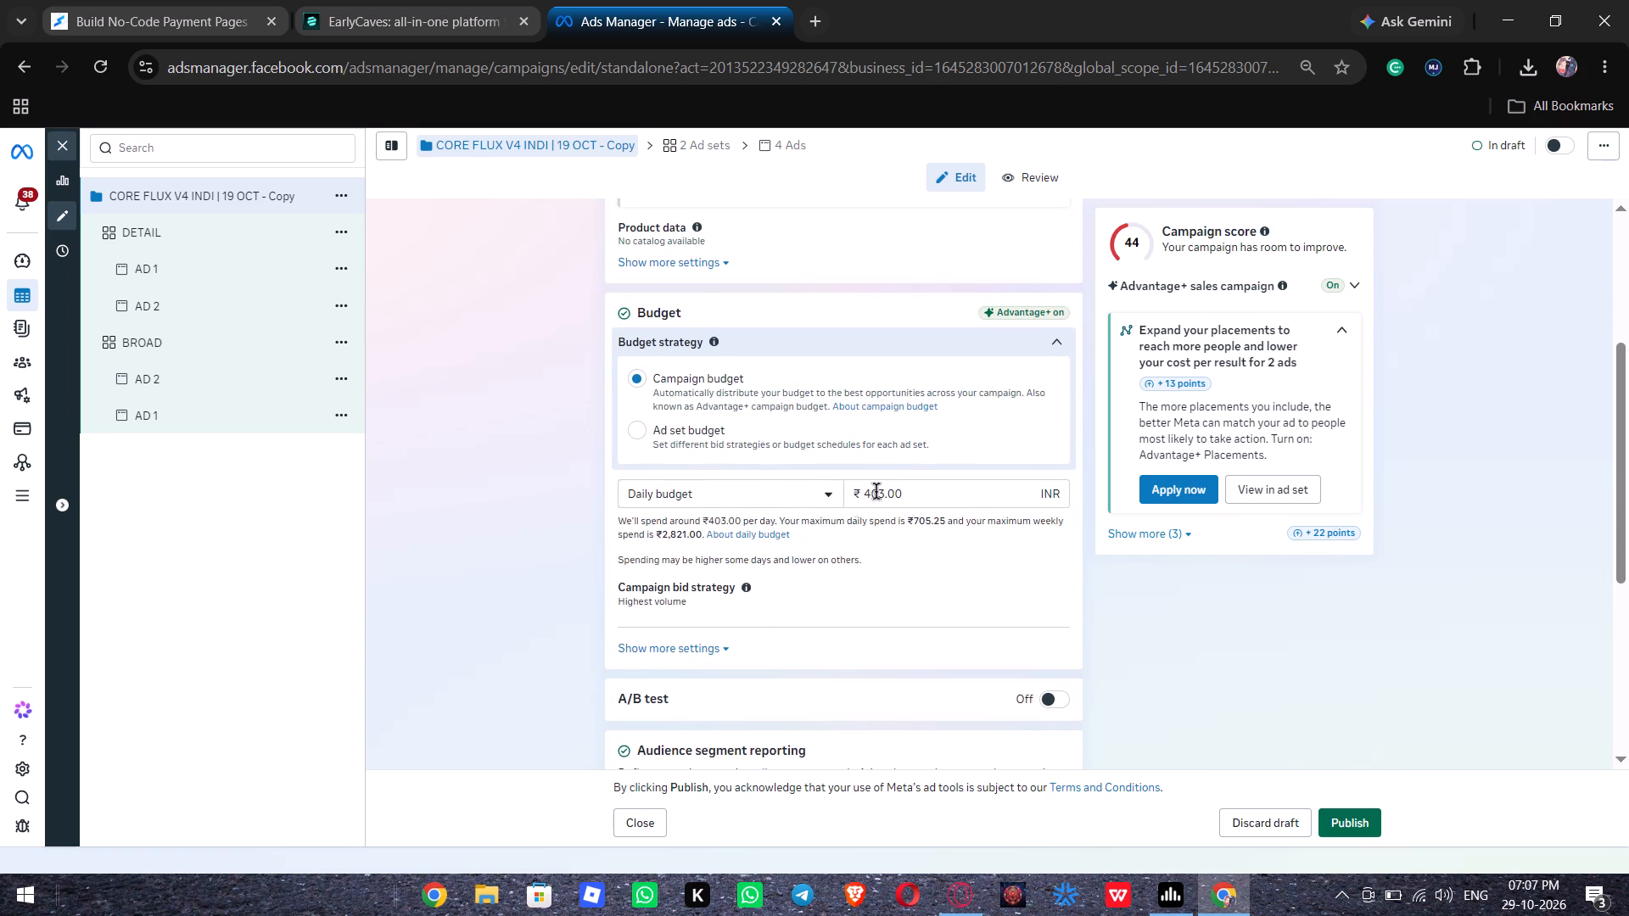
{"action": "left_click", "coordinate": [903, 484]}
{"action": "triple_click", "coordinate": [904, 491]}
{"action": "key", "text": "BackSpace"}
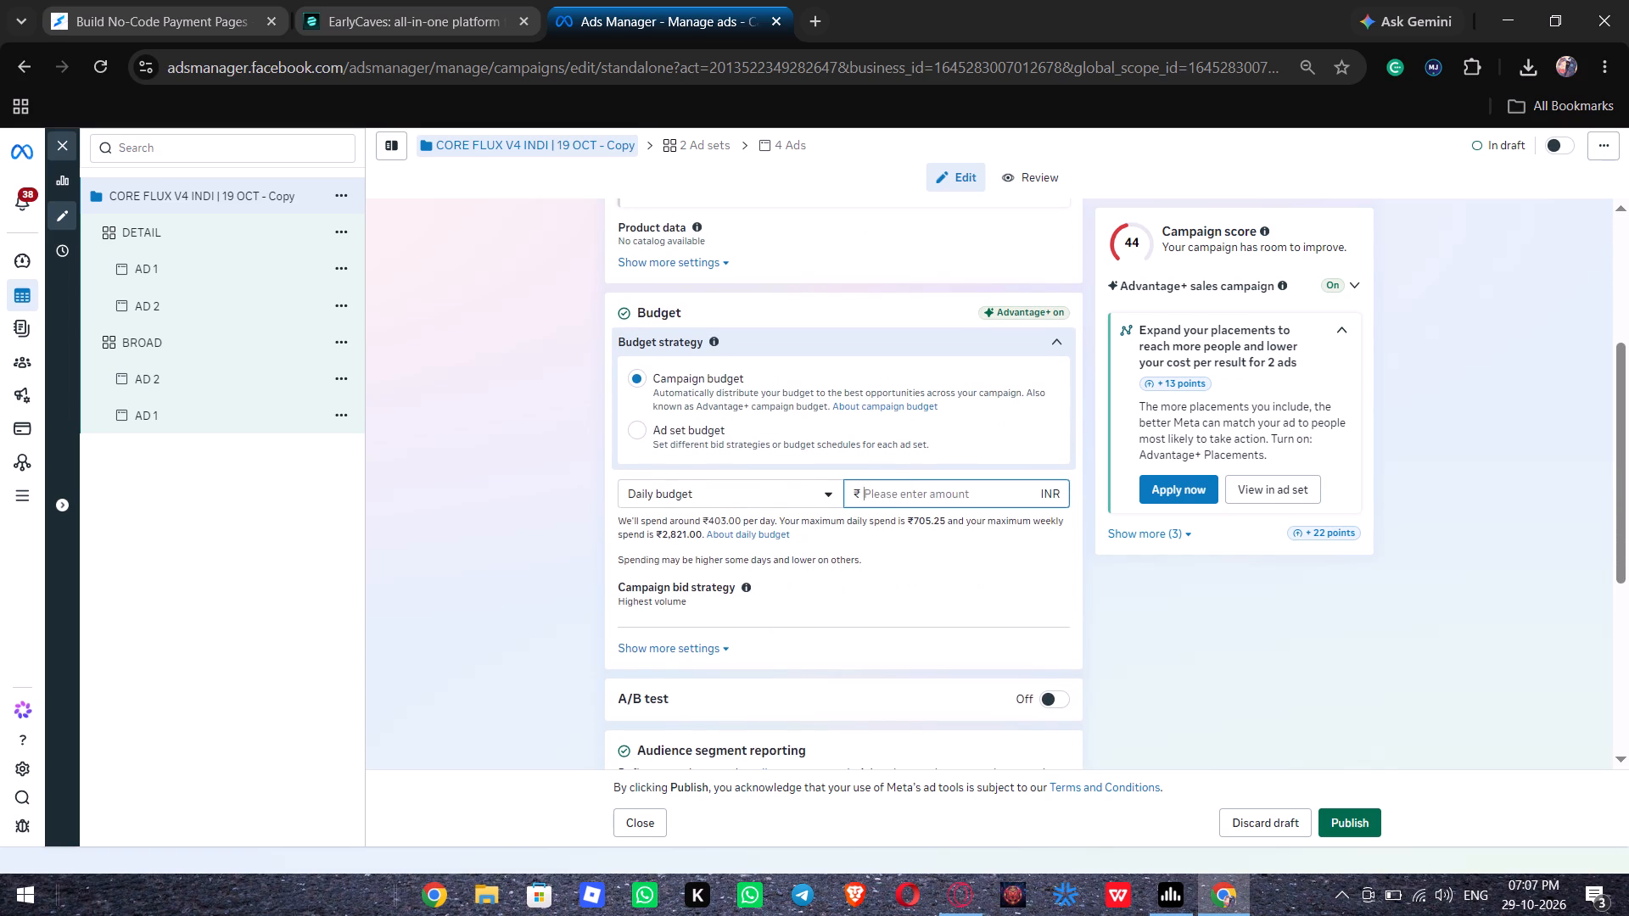
{"action": "type", "text": "300"}
{"action": "key", "text": "BackSpace"}
{"action": "key", "text": "1"}
{"action": "key", "text": "BackSpace"}
{"action": "key", "text": "5"}
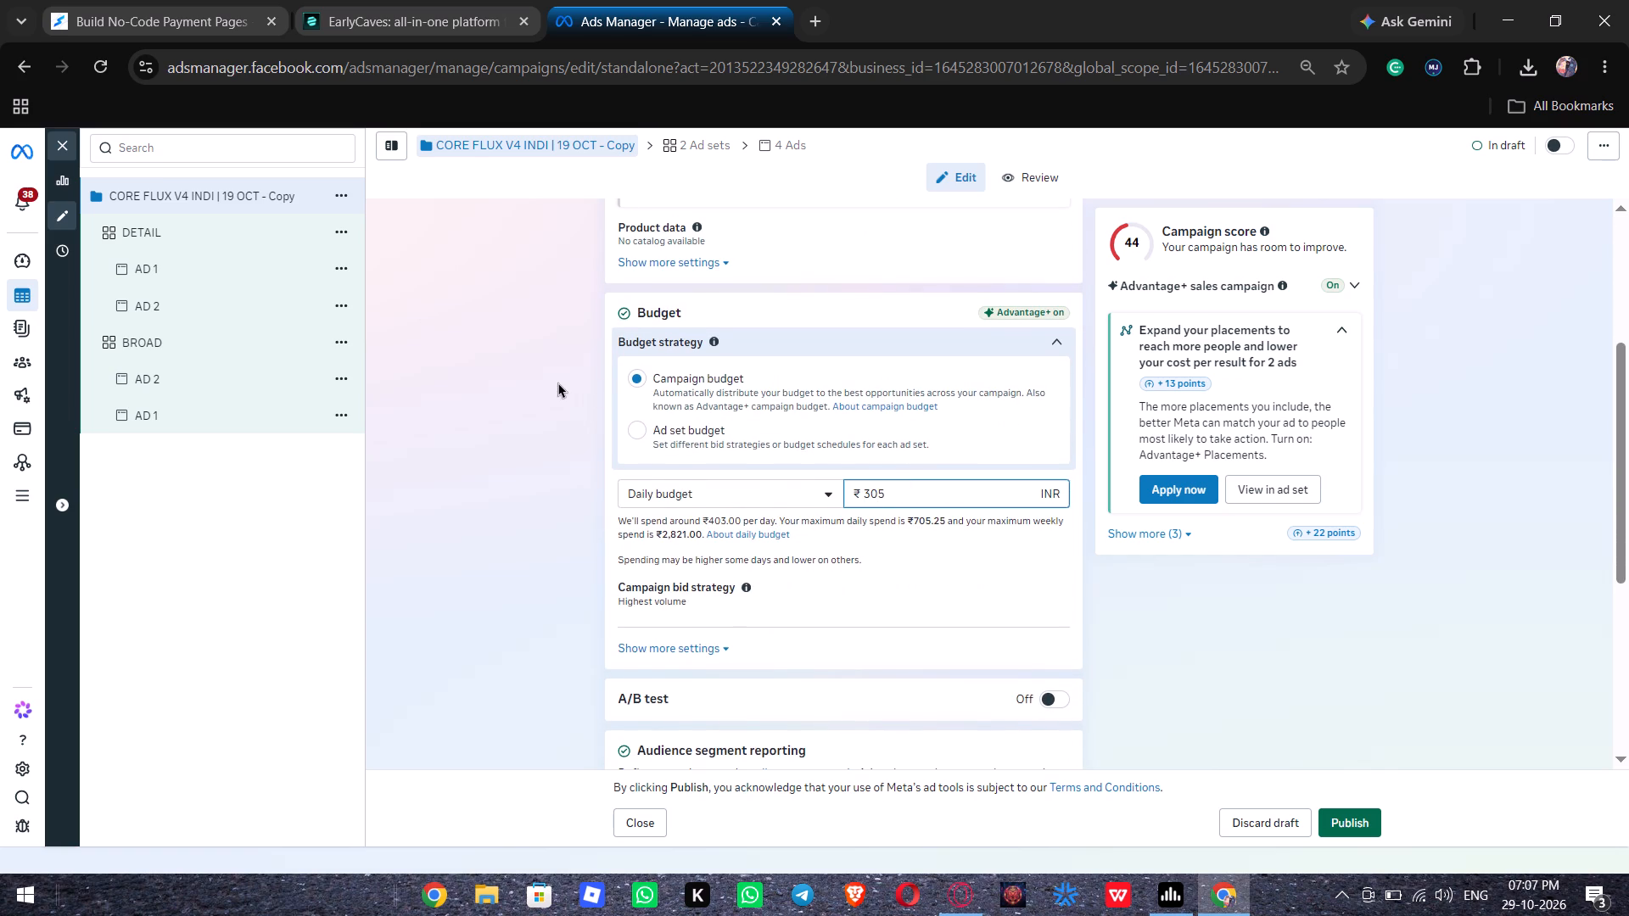
{"action": "left_click", "coordinate": [559, 388]}
Delete the DETAIL ad set from the duplicated campaign.
{"action": "scroll", "coordinate": [559, 388], "scroll_direction": "down", "scroll_amount": 2}
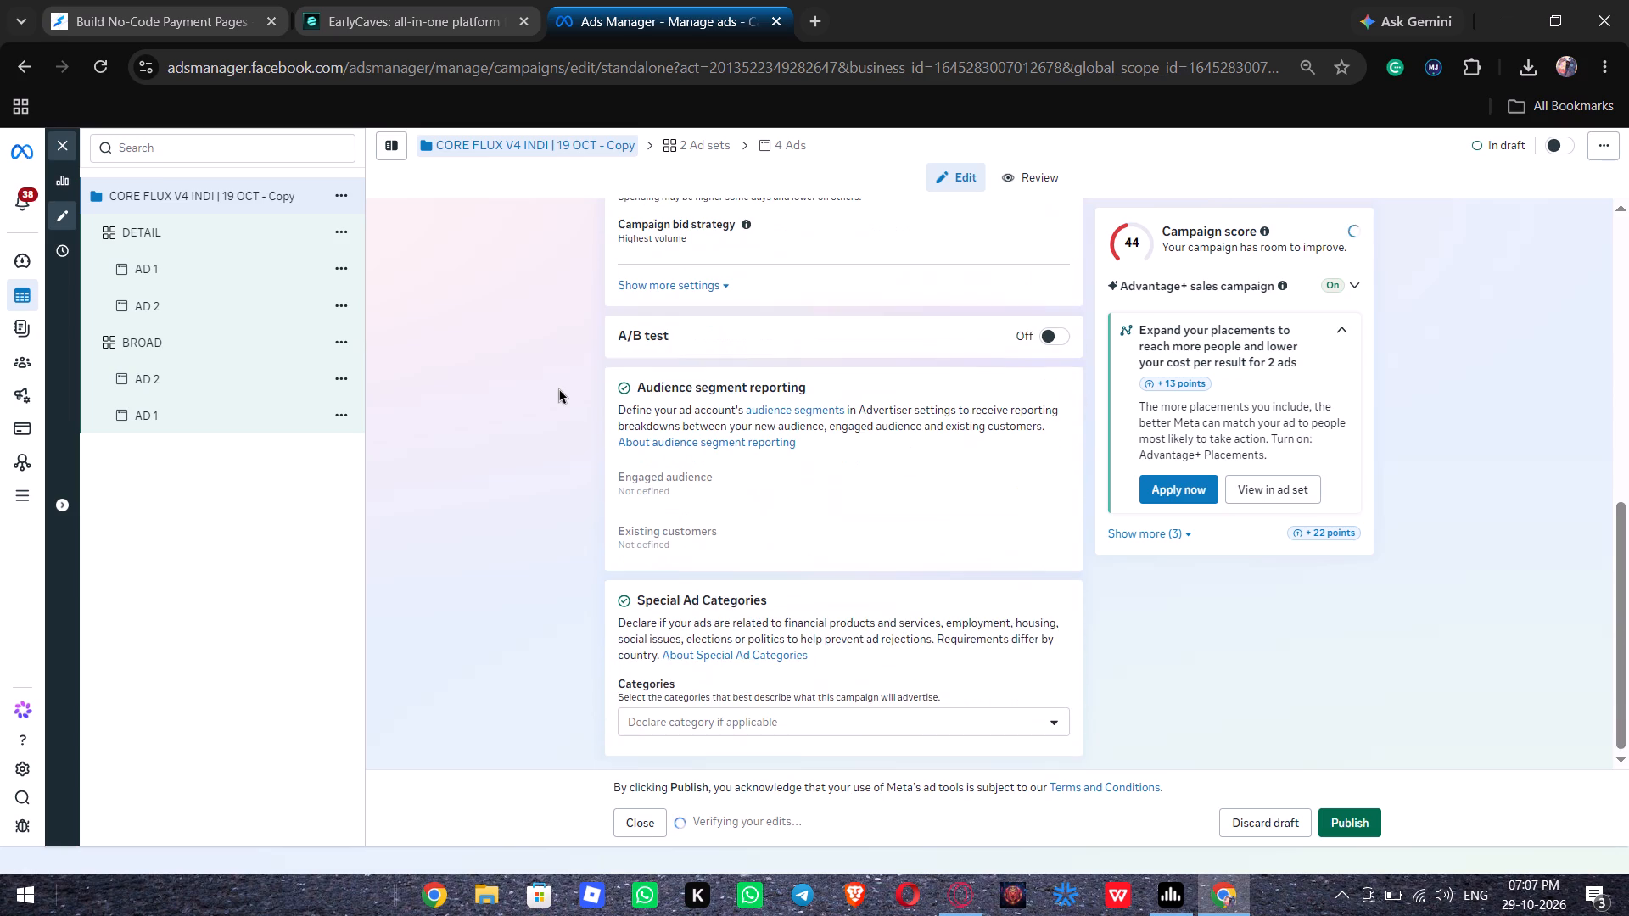
{"action": "scroll", "coordinate": [559, 388], "scroll_direction": "down", "scroll_amount": 2}
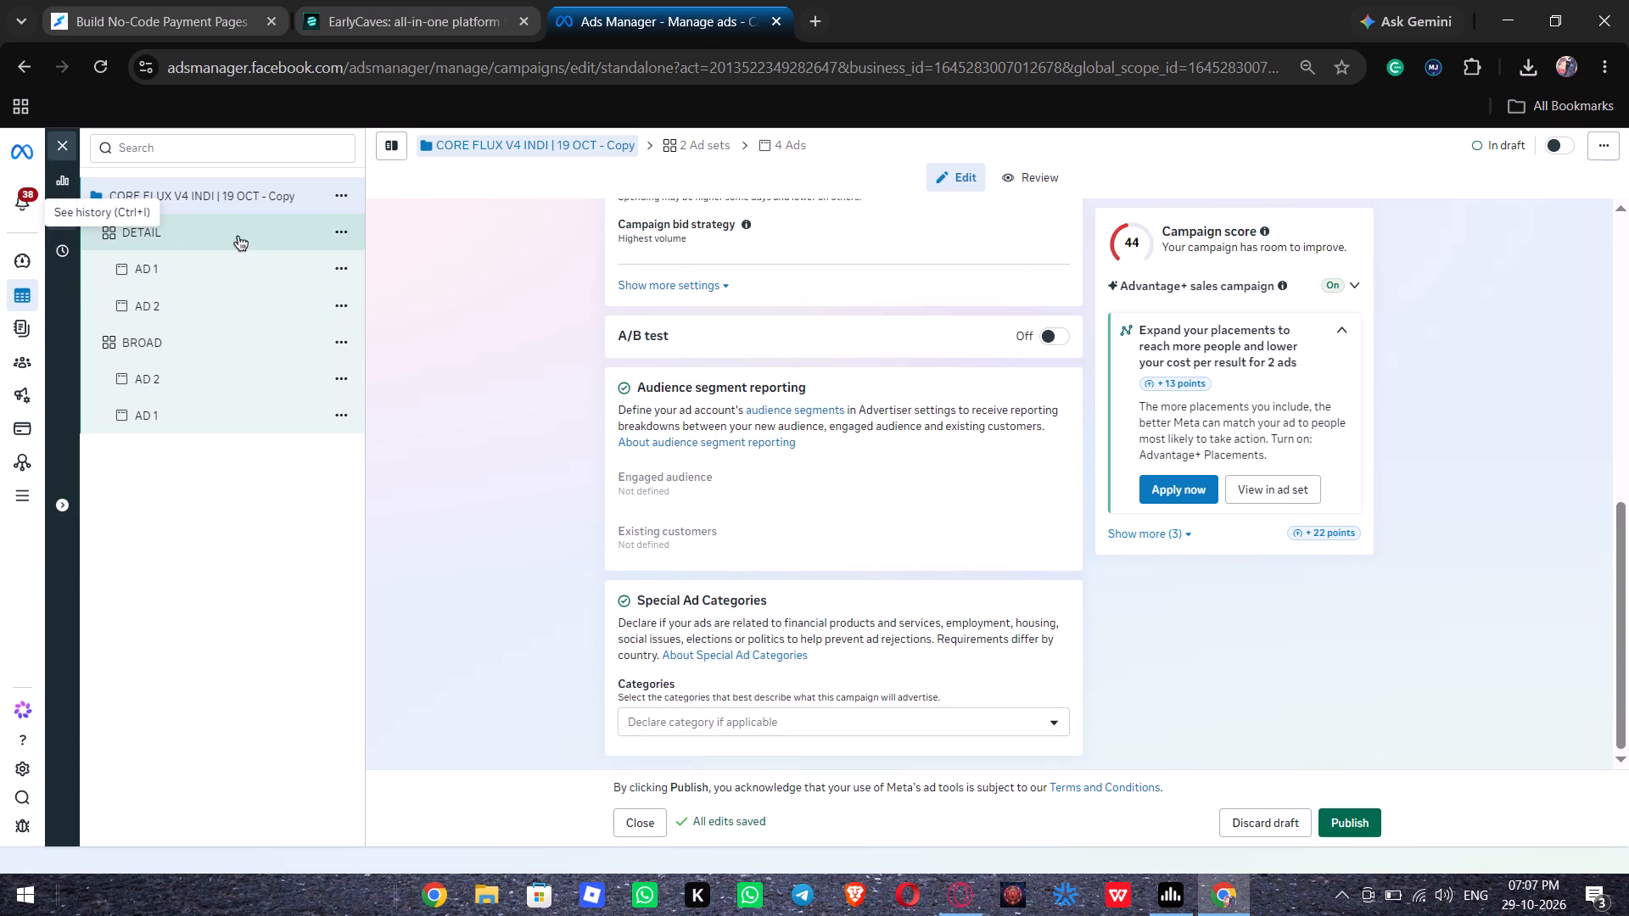
{"action": "left_click", "coordinate": [338, 219]}
{"action": "left_click", "coordinate": [372, 411]}
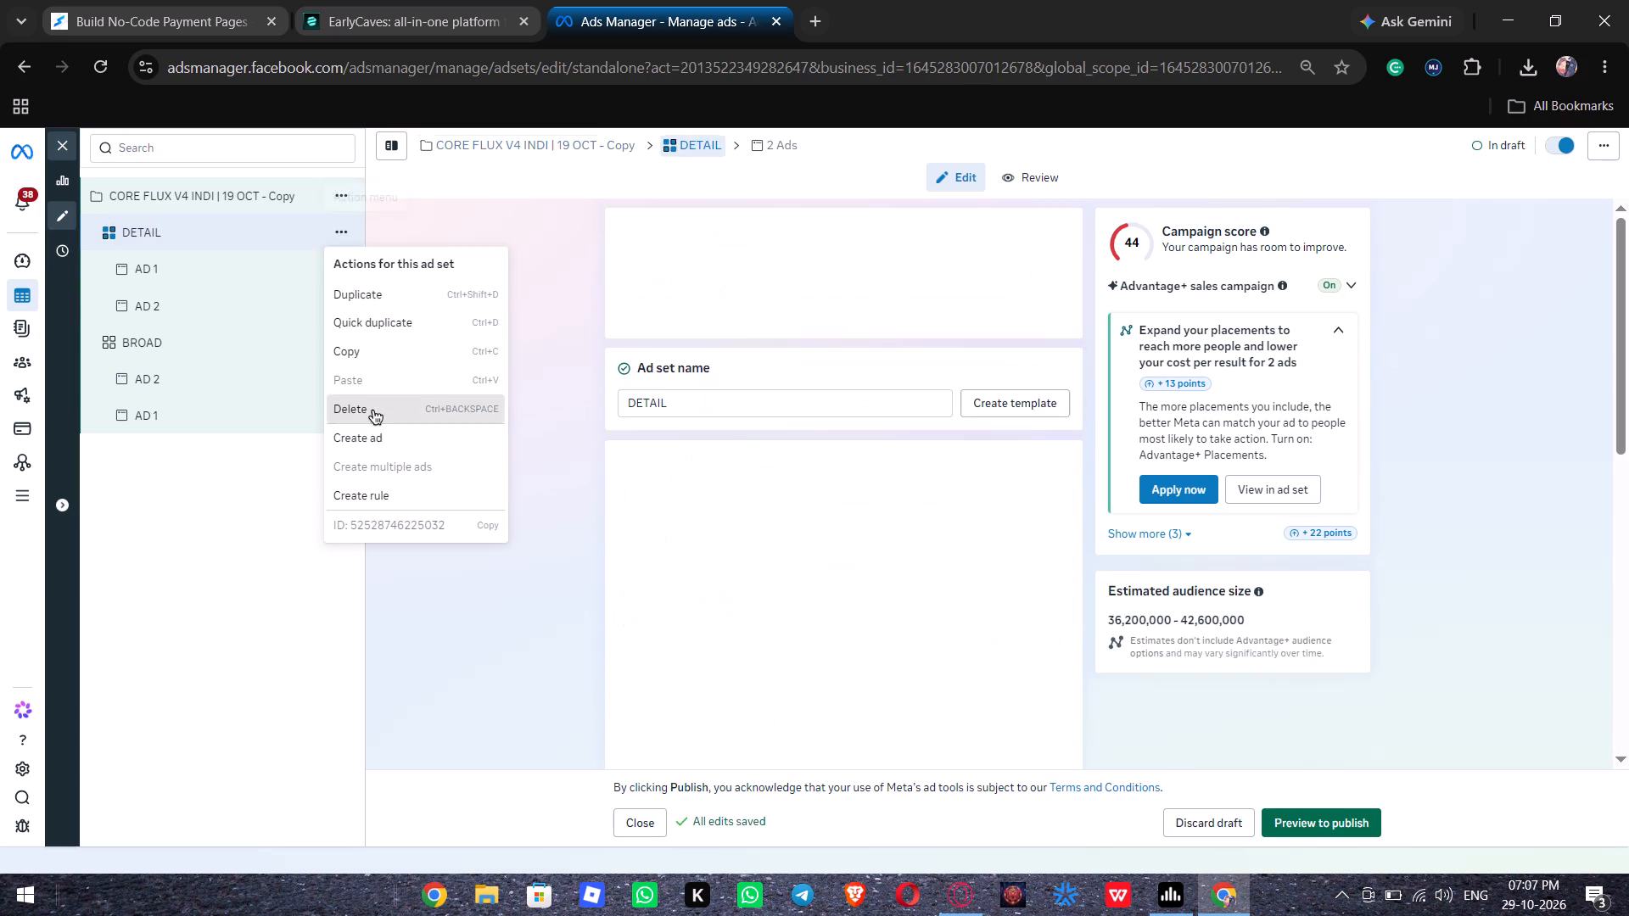
{"action": "left_click", "coordinate": [969, 406]}
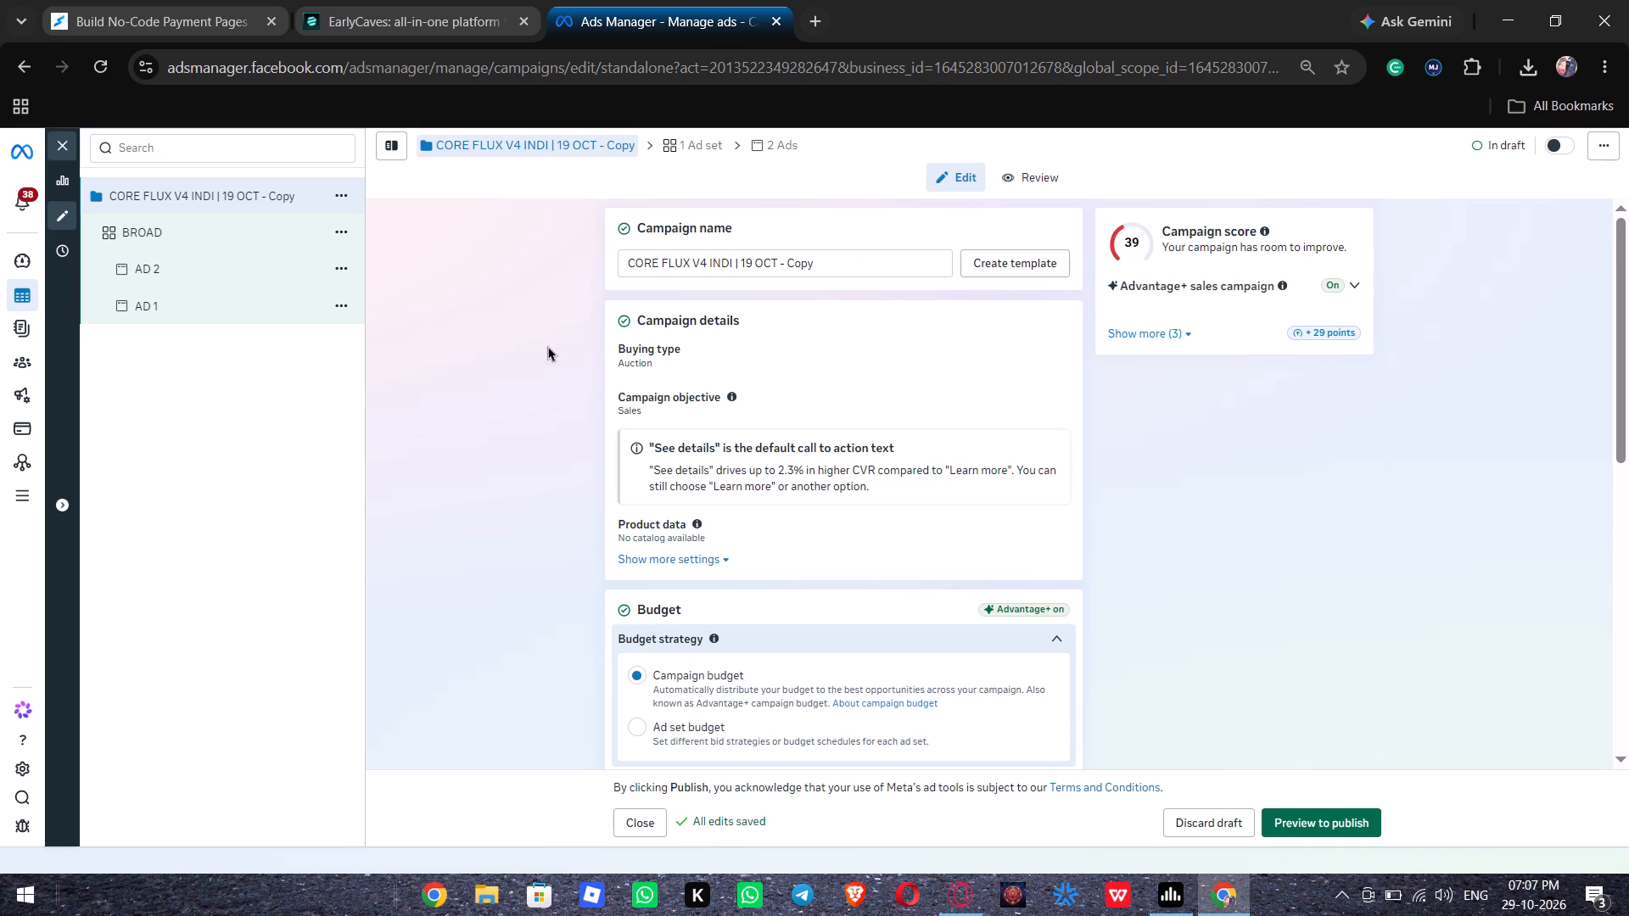
Open the settings of the remaining BROAD ad set, keeping its name.
{"action": "scroll", "coordinate": [618, 528], "scroll_direction": "down", "scroll_amount": 1}
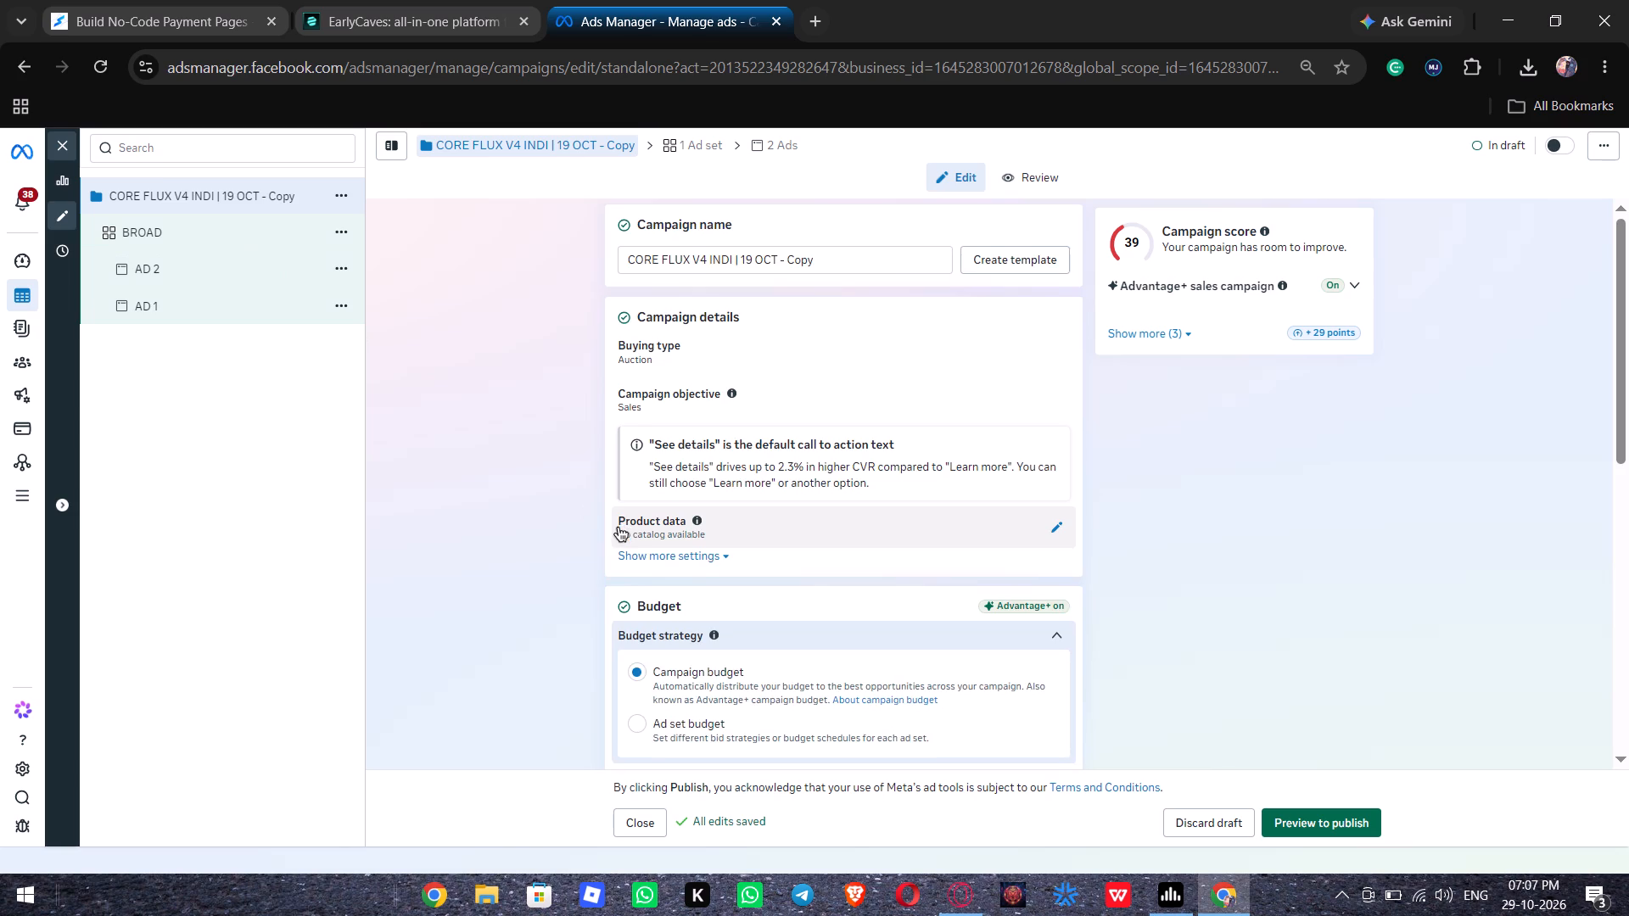
{"action": "scroll", "coordinate": [618, 528], "scroll_direction": "down", "scroll_amount": 3}
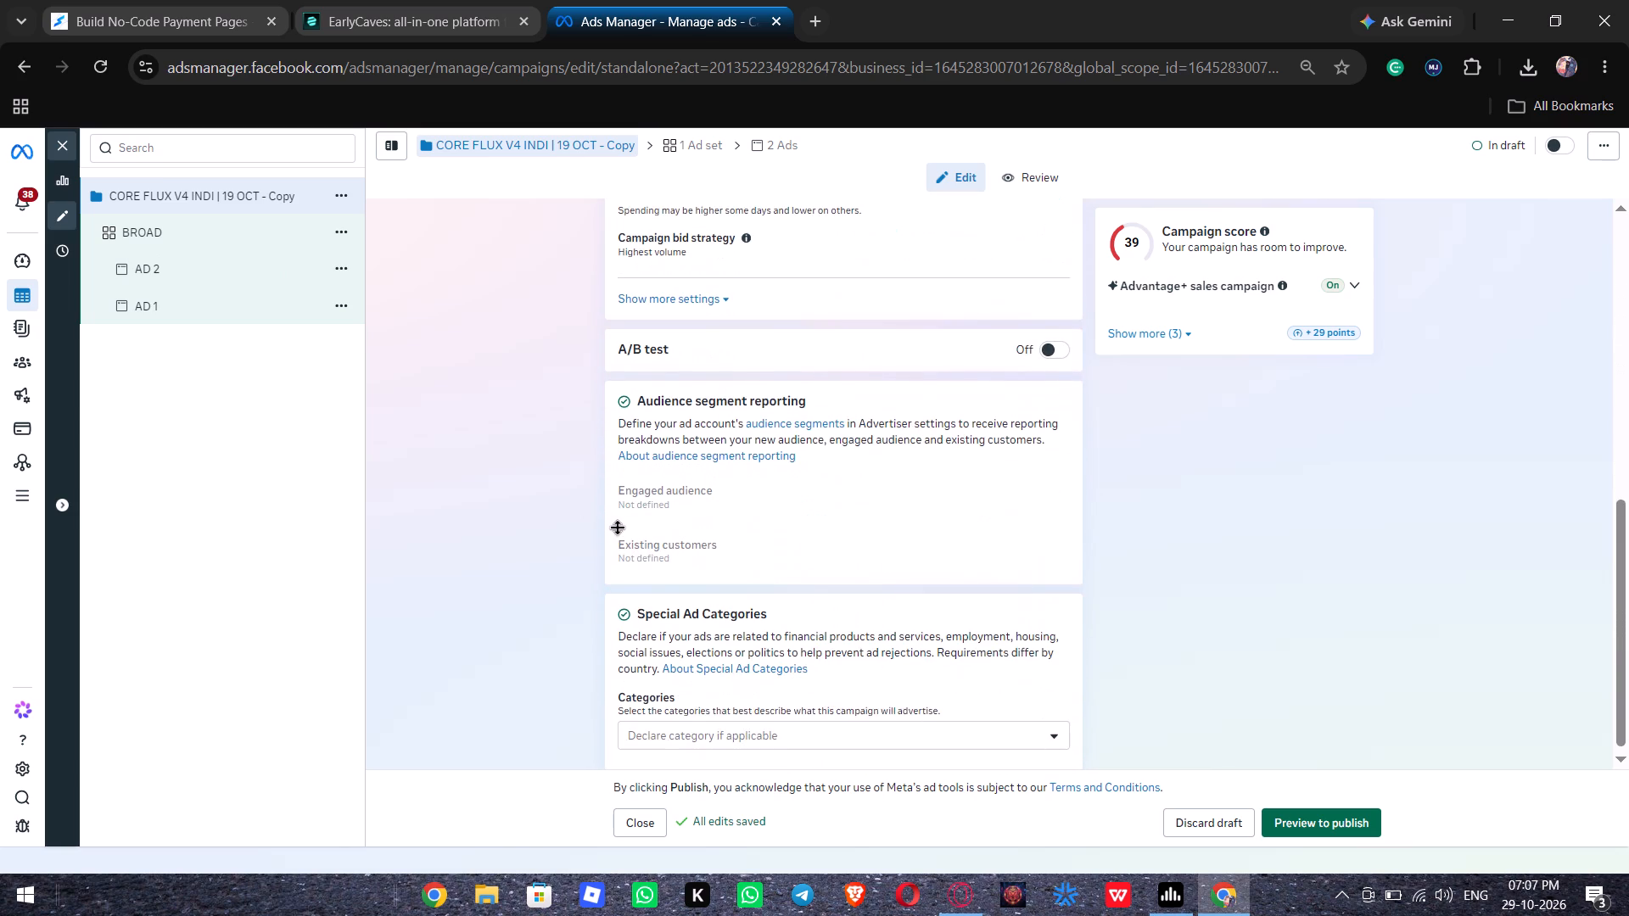
{"action": "scroll", "coordinate": [618, 528], "scroll_direction": "down", "scroll_amount": 1}
{"action": "left_click", "coordinate": [217, 209]}
{"action": "double_click", "coordinate": [215, 232]}
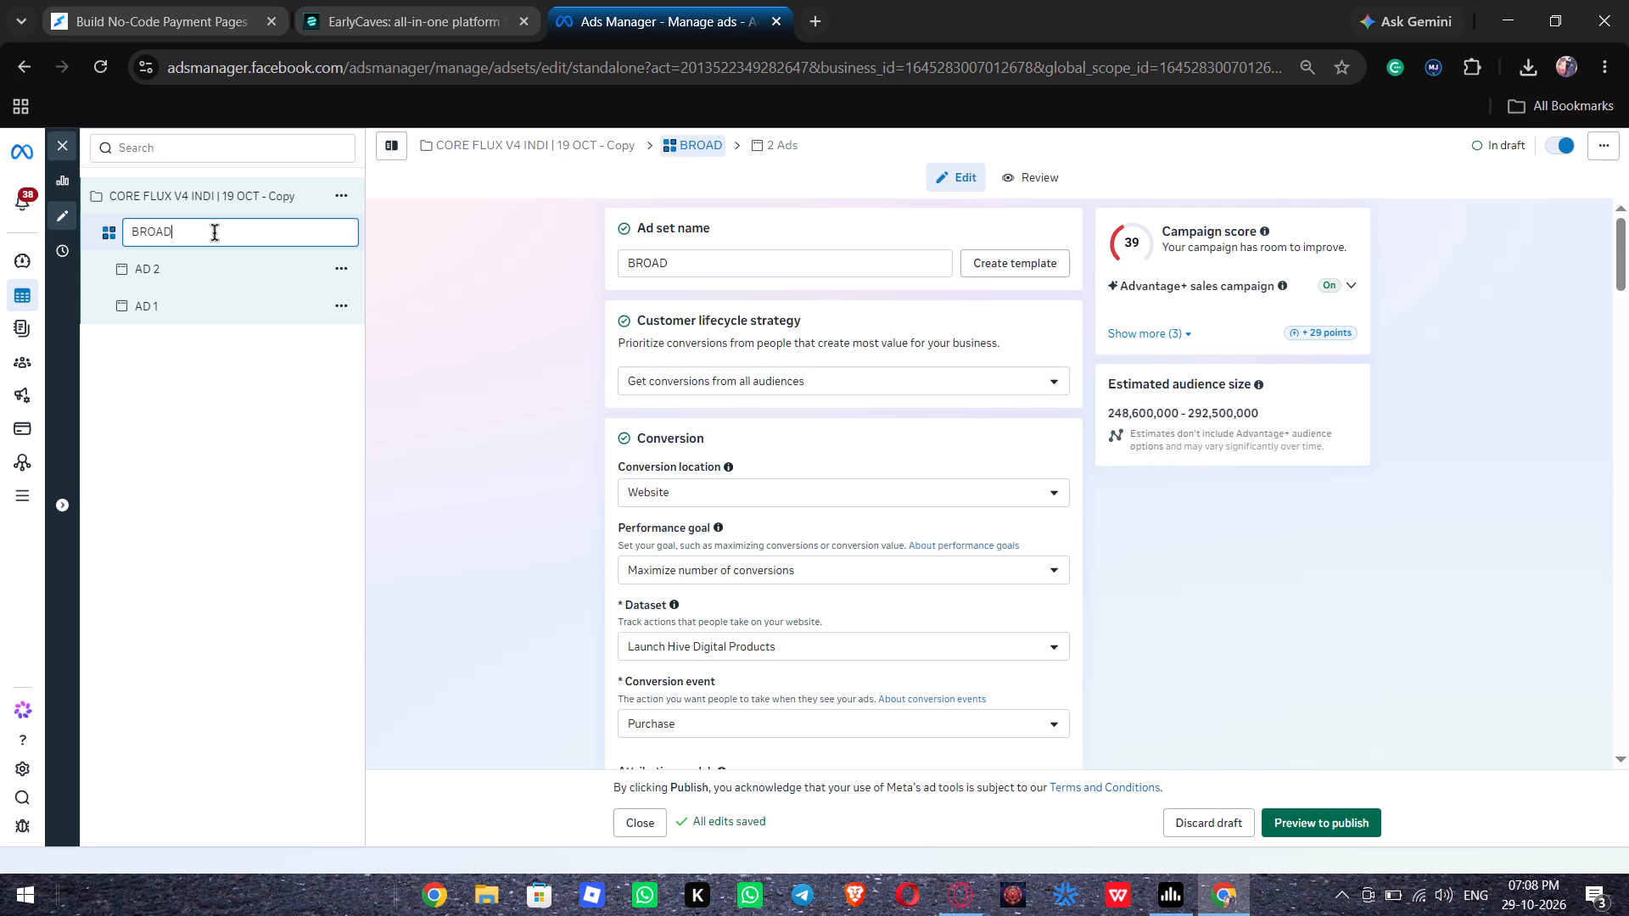
{"action": "left_click", "coordinate": [448, 284]}
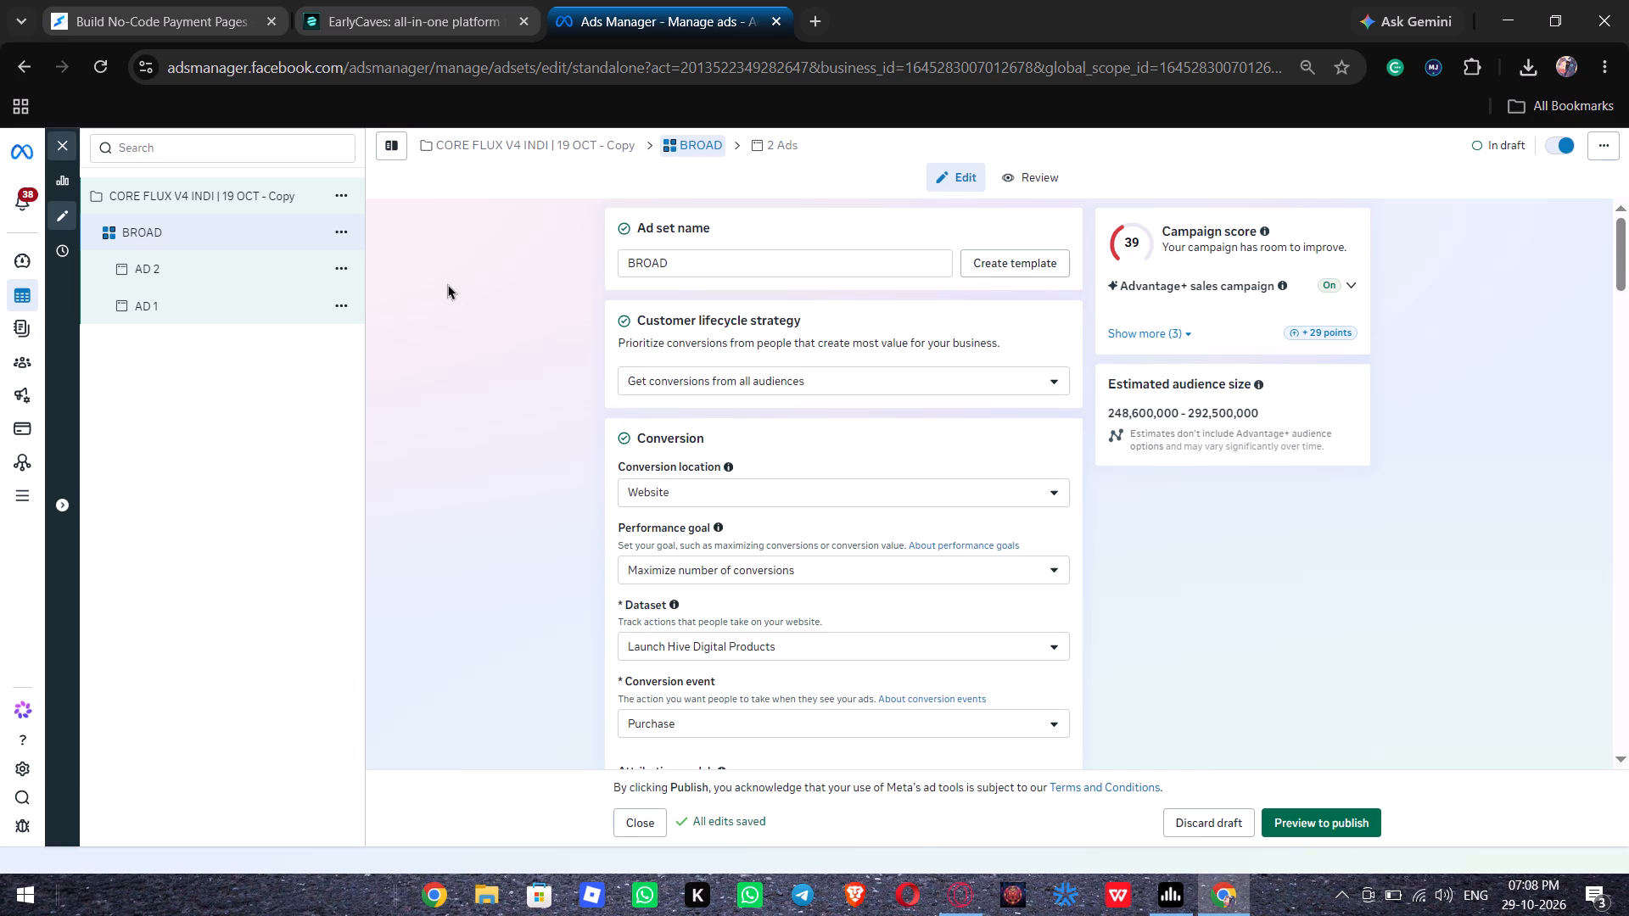
Schedule the BROAD ad set to start on Oct 30, 2026 at 02:00 AM.
{"action": "scroll", "coordinate": [448, 284], "scroll_direction": "down", "scroll_amount": 5}
{"action": "scroll", "coordinate": [448, 284], "scroll_direction": "up", "scroll_amount": 1}
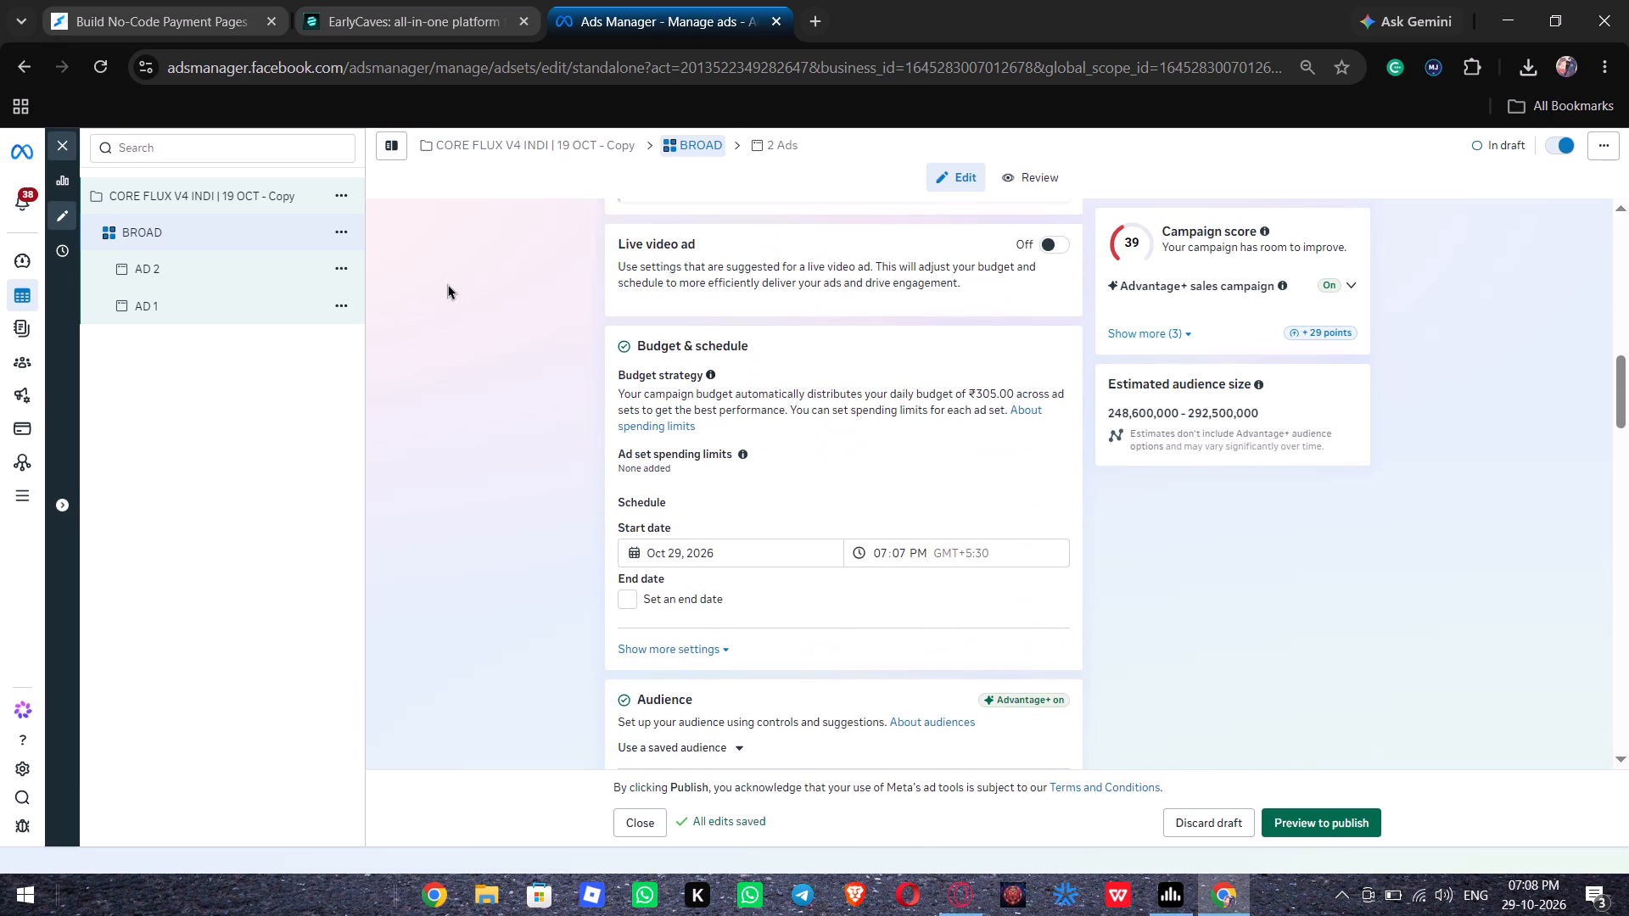
{"action": "scroll", "coordinate": [448, 284], "scroll_direction": "down", "scroll_amount": 1}
{"action": "left_click", "coordinate": [743, 397]}
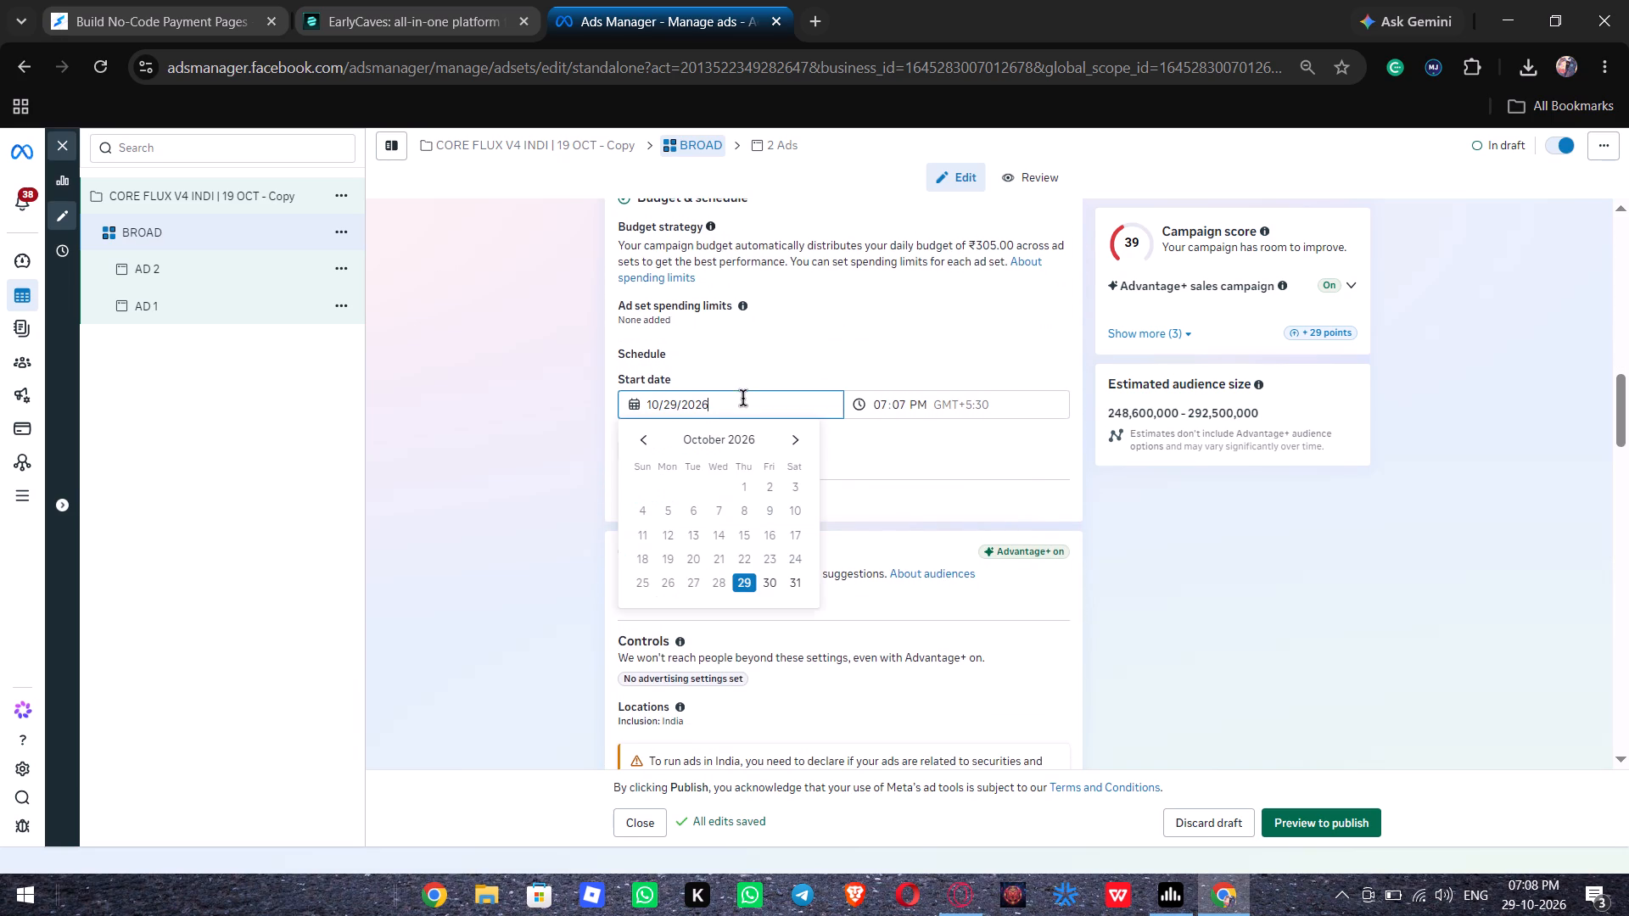
{"action": "left_click", "coordinate": [765, 583]}
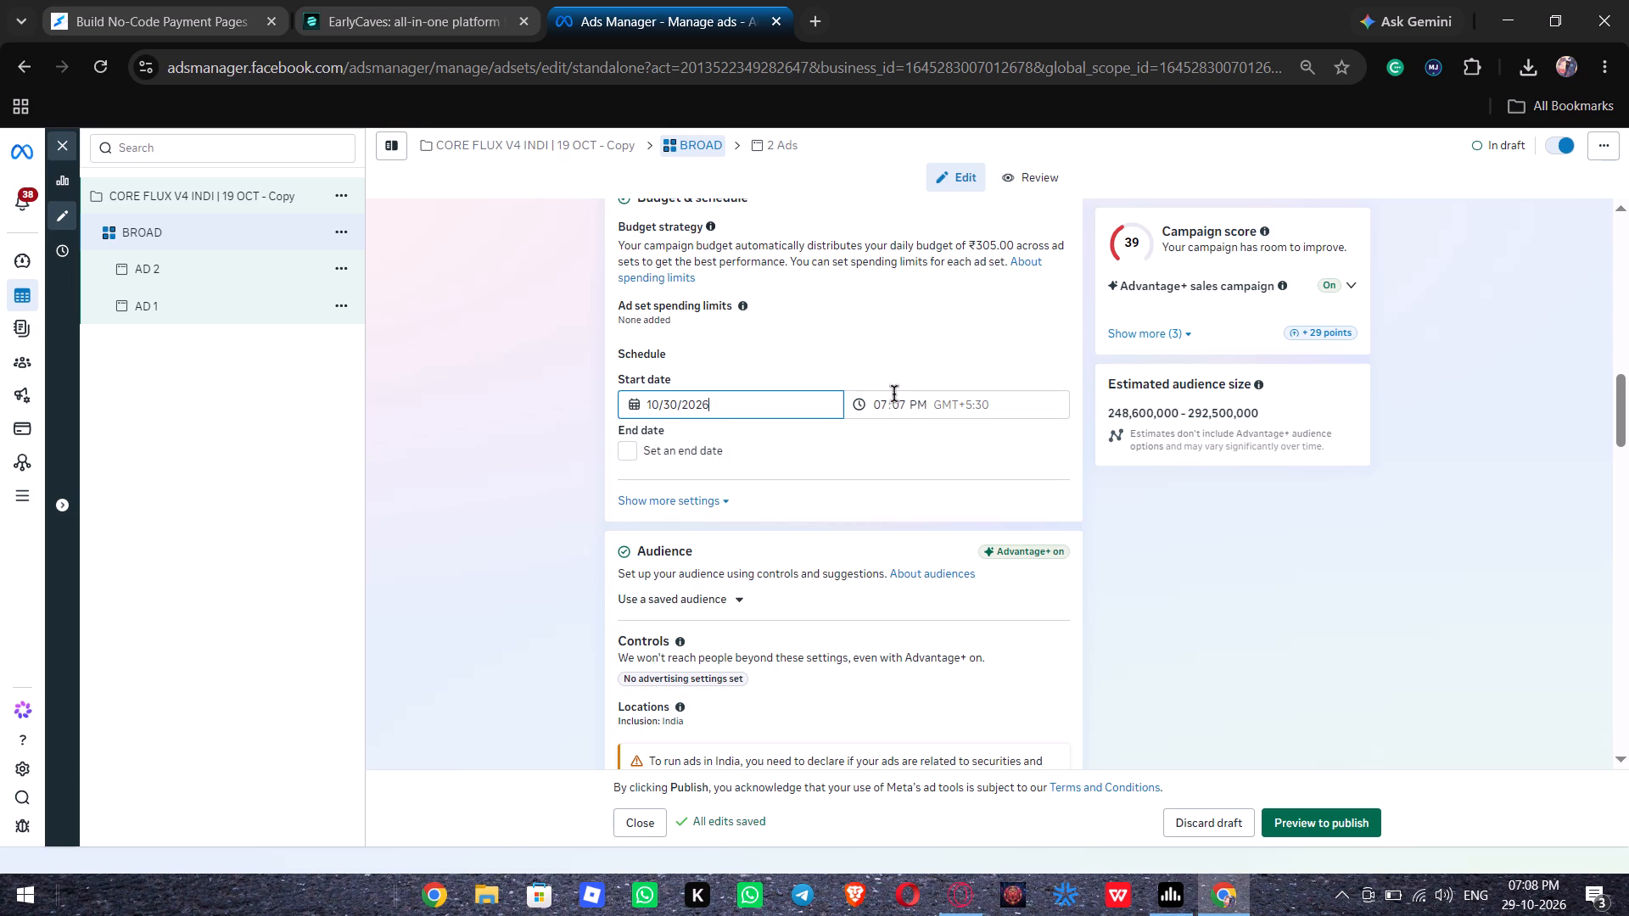
{"action": "left_click", "coordinate": [881, 408]}
{"action": "key", "text": "2"}
{"action": "key", "text": "Right"}
{"action": "key", "text": "0"}
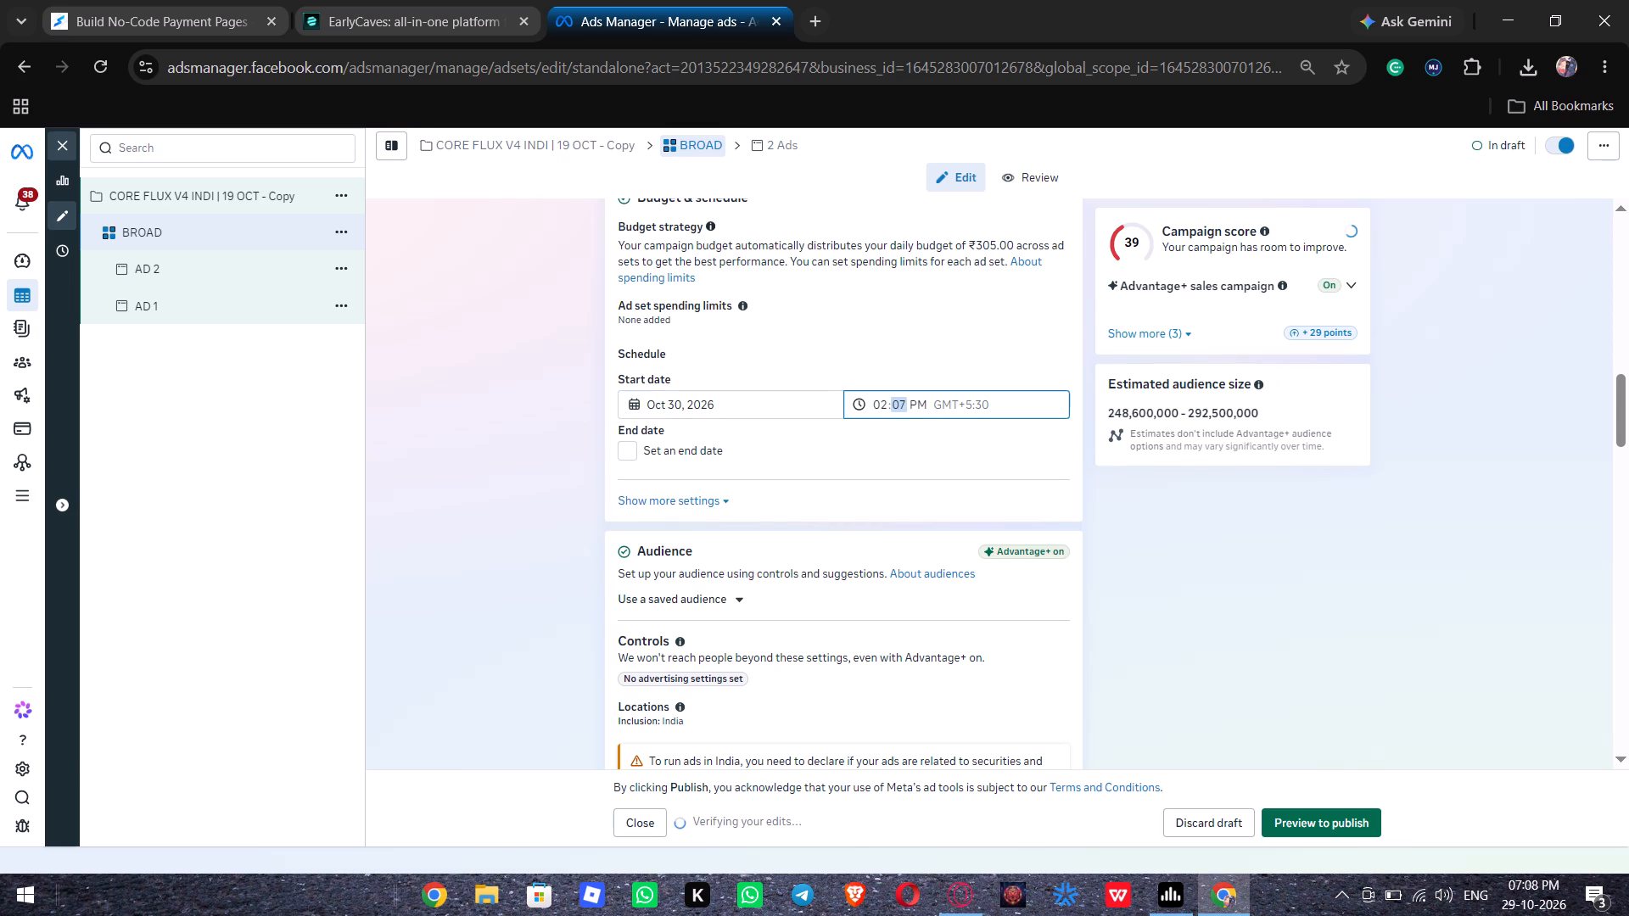
{"action": "key", "text": "Right"}
{"action": "key", "text": "a"}
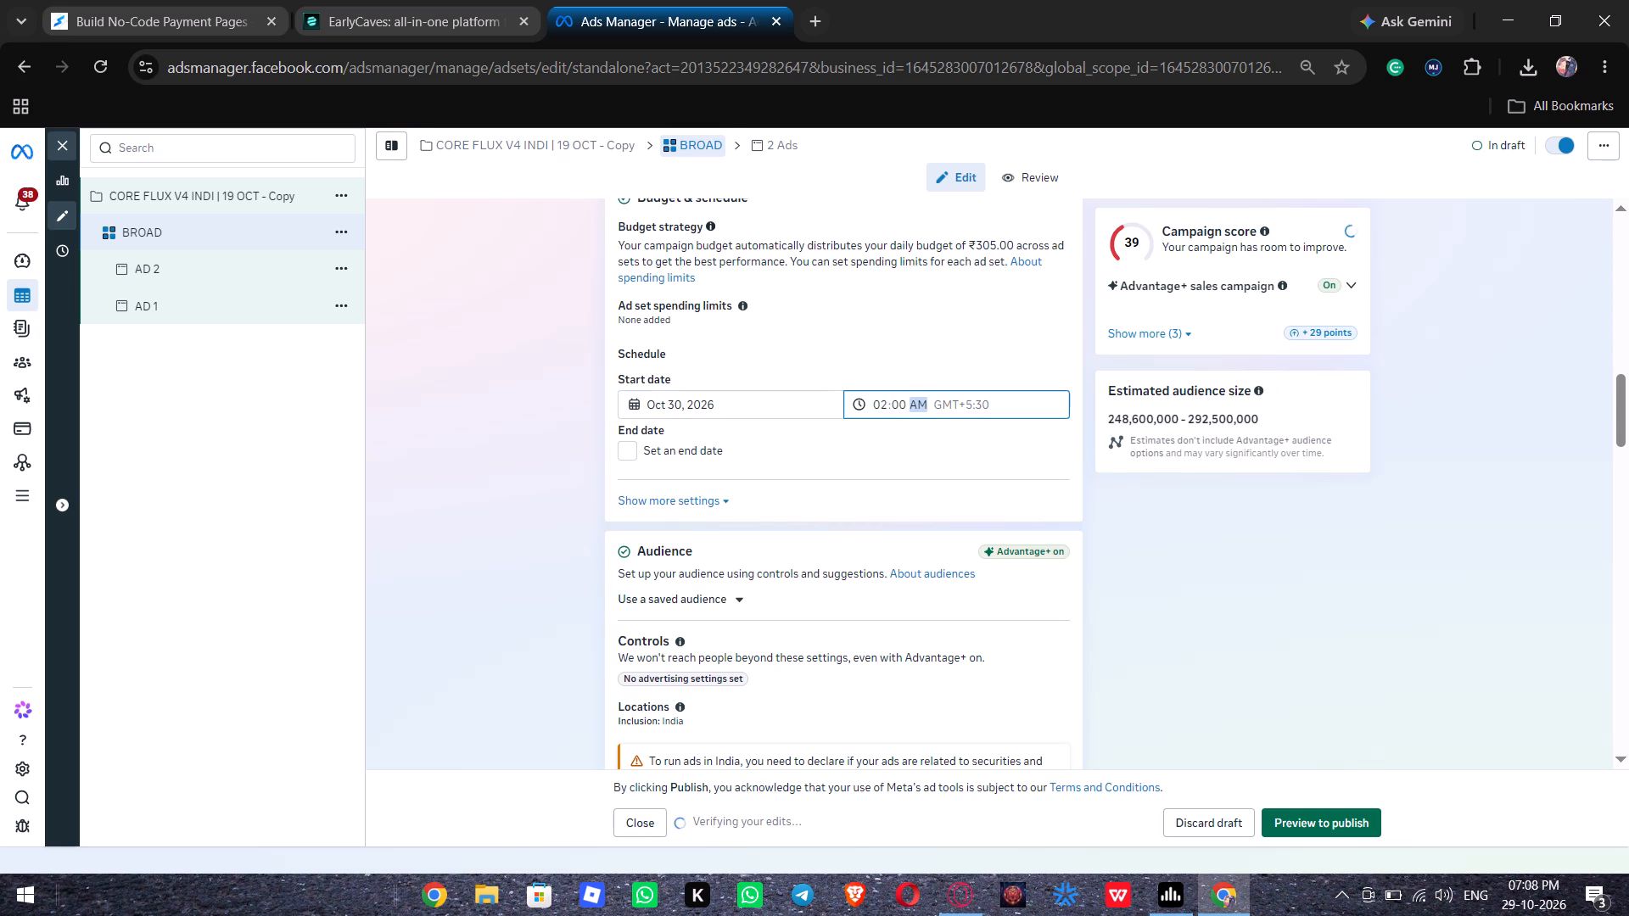
{"action": "left_click", "coordinate": [574, 468]}
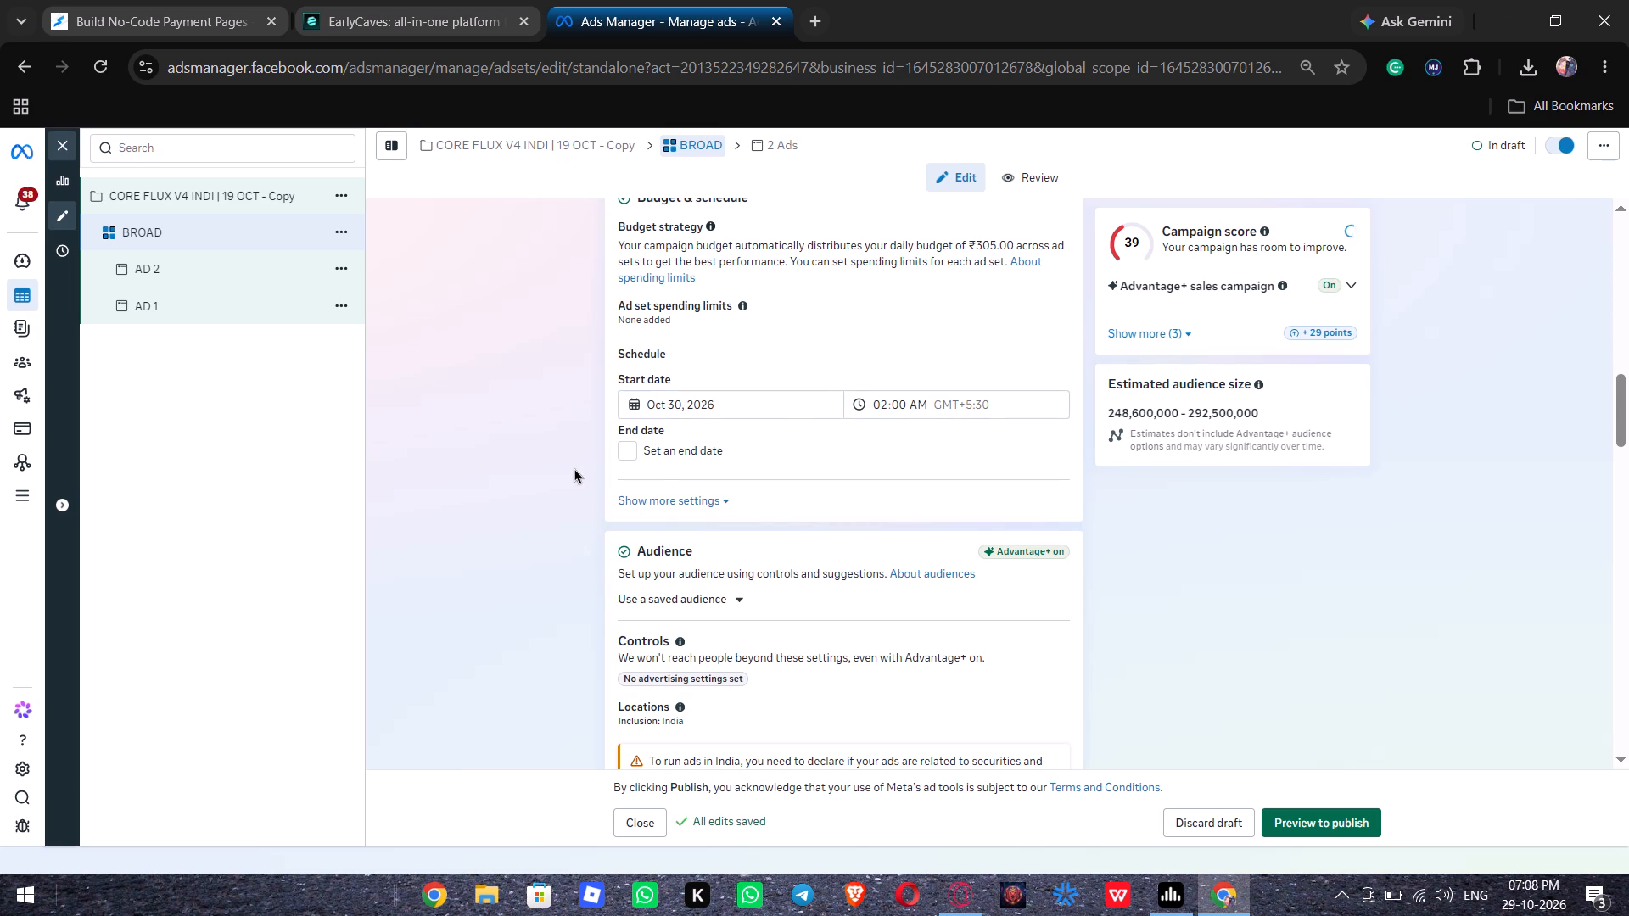
Set the BROAD ad set's suggested audience to all genders and ages 18 to 65+.
{"action": "scroll", "coordinate": [574, 468], "scroll_direction": "down", "scroll_amount": 3}
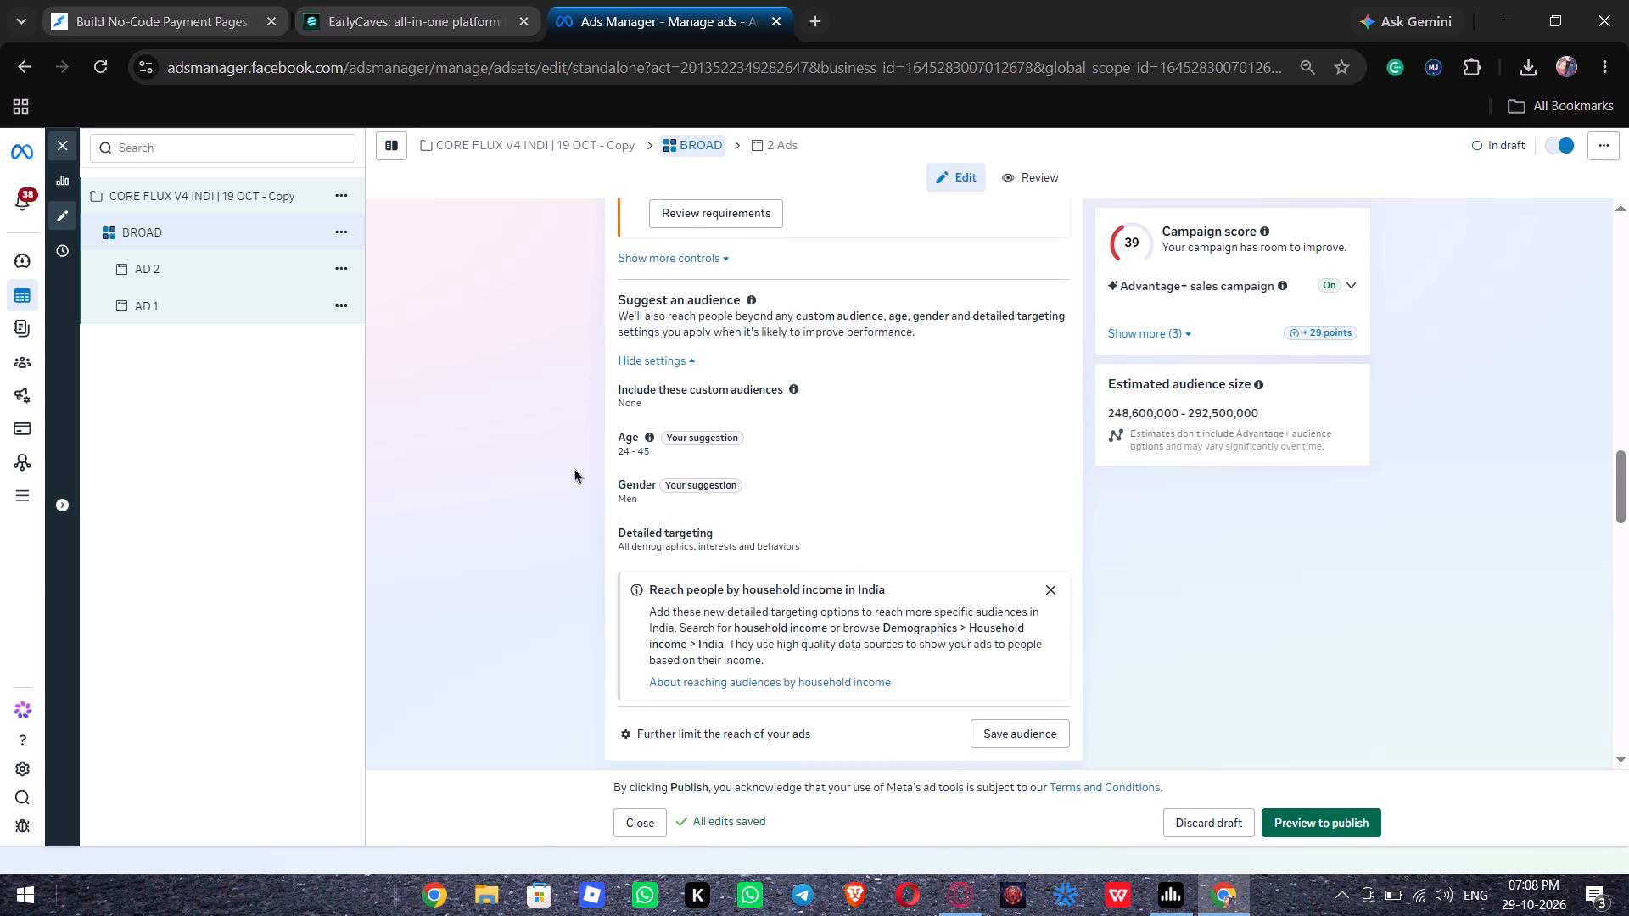
{"action": "left_click", "coordinate": [676, 448]}
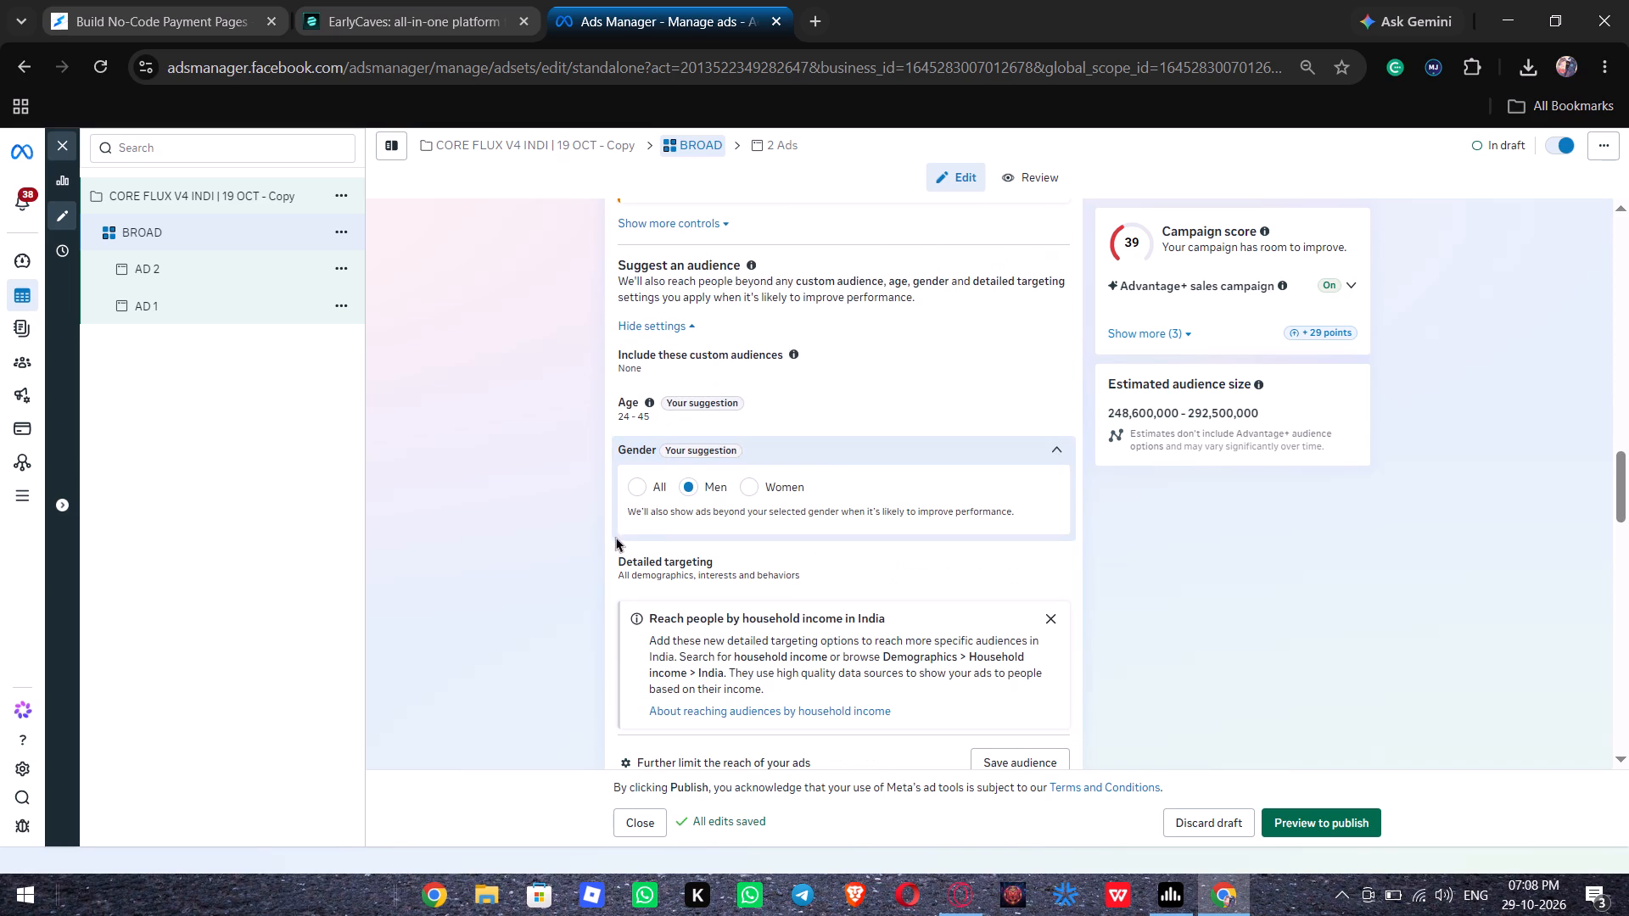
{"action": "left_click", "coordinate": [643, 497]}
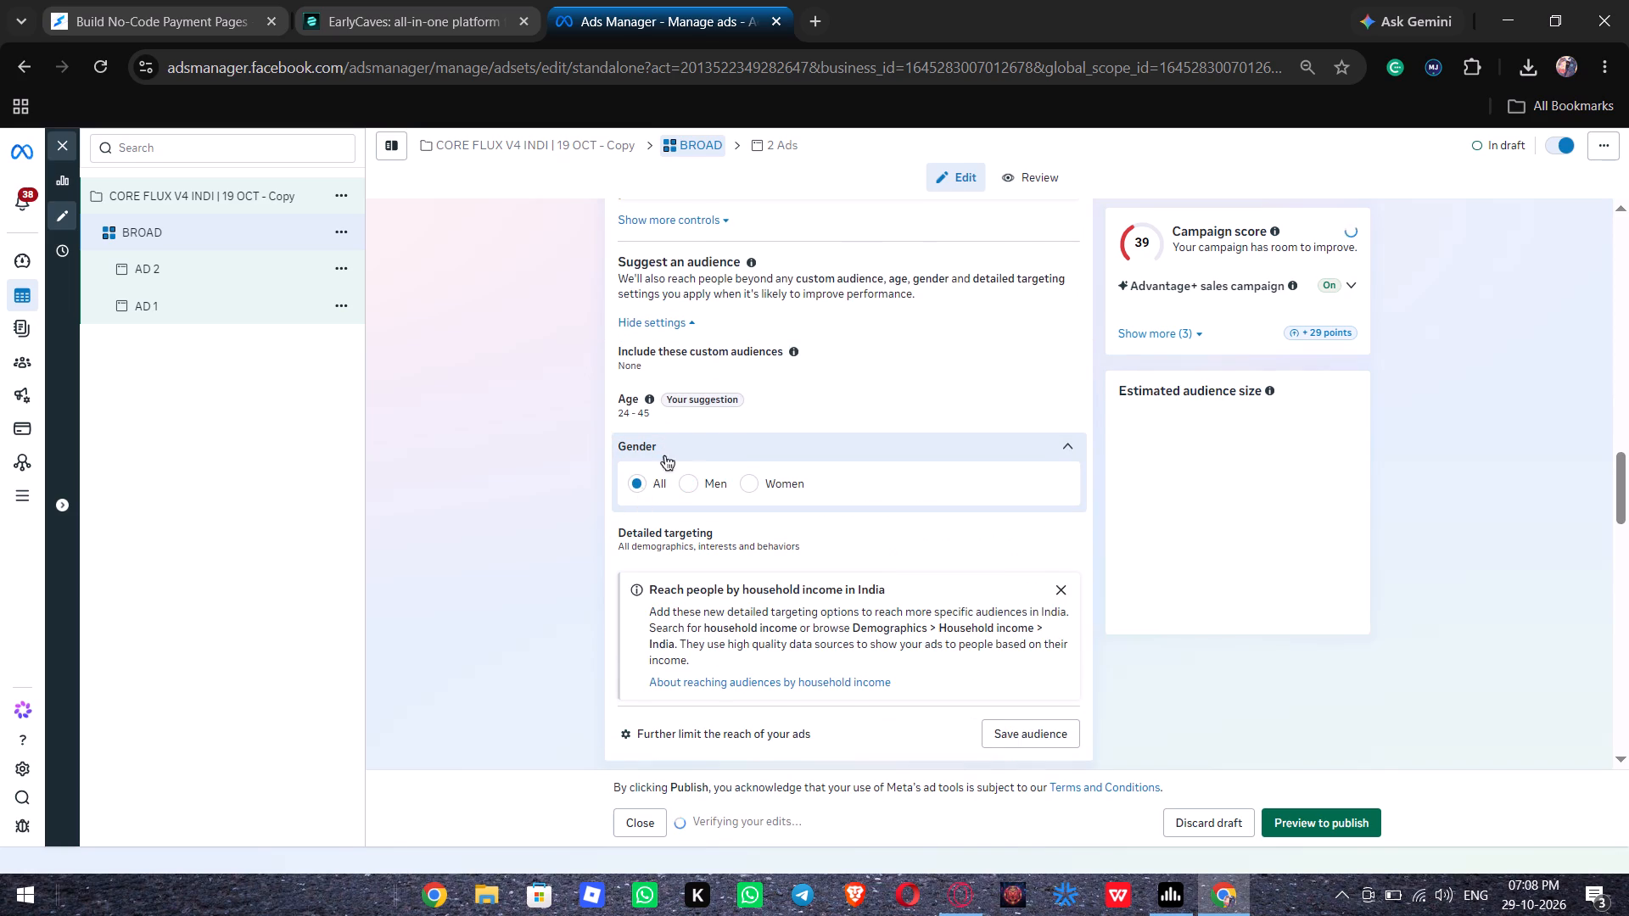
{"action": "left_click", "coordinate": [708, 413]}
{"action": "left_click", "coordinate": [687, 437]}
{"action": "scroll", "coordinate": [659, 510], "scroll_direction": "up", "scroll_amount": 4}
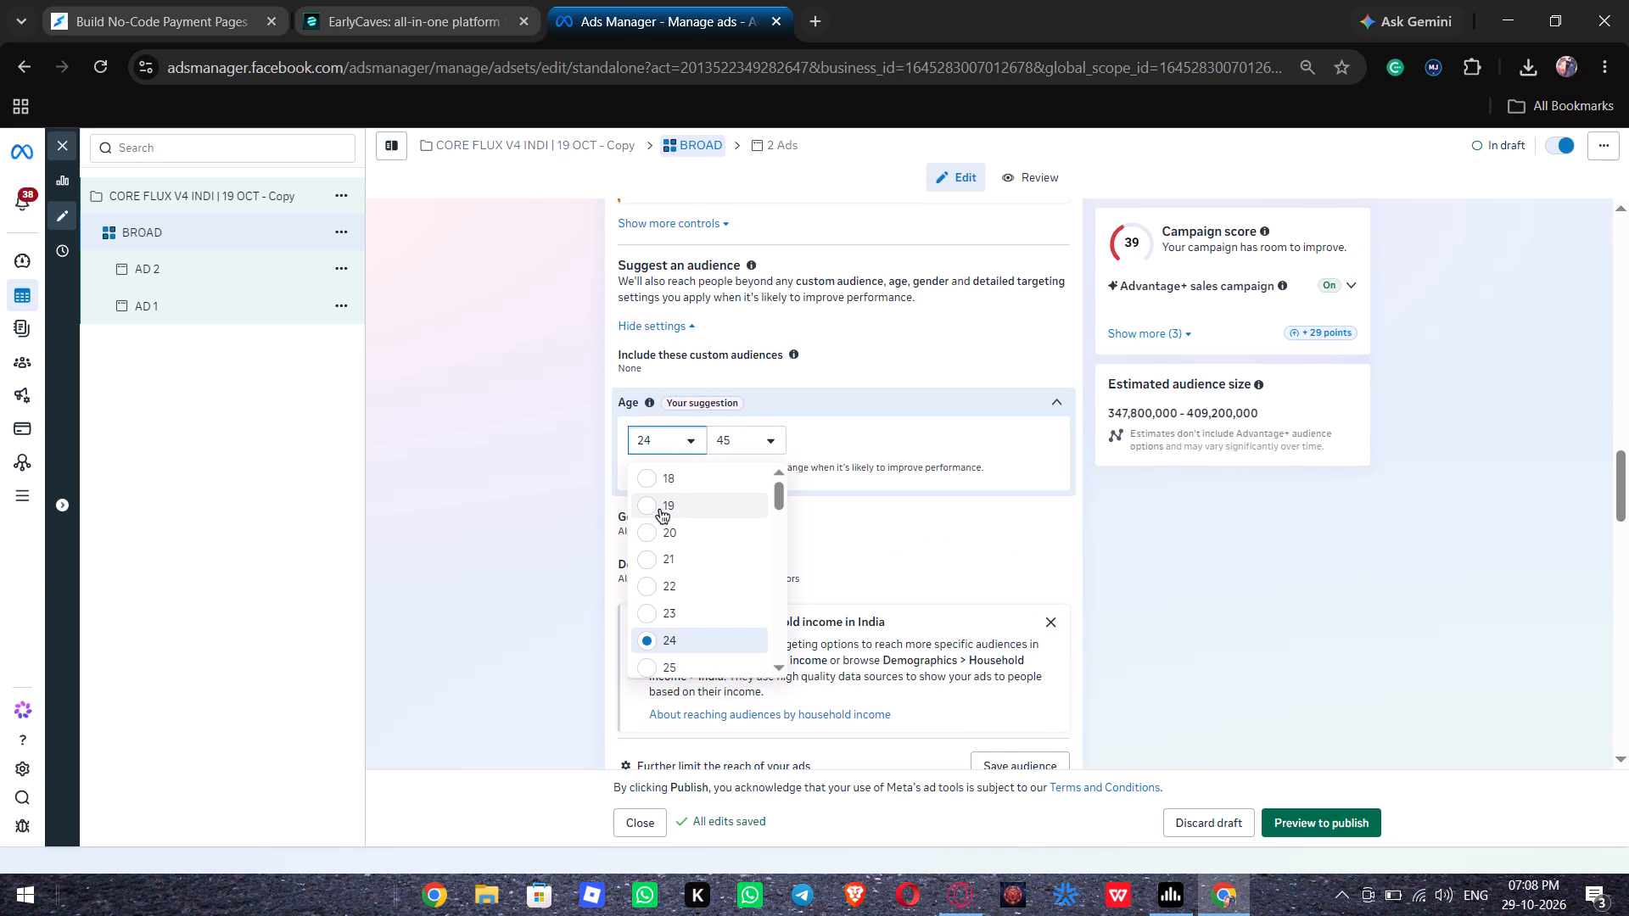
{"action": "scroll", "coordinate": [659, 510], "scroll_direction": "up", "scroll_amount": 3}
{"action": "left_click", "coordinate": [656, 480]}
{"action": "left_click", "coordinate": [733, 443]}
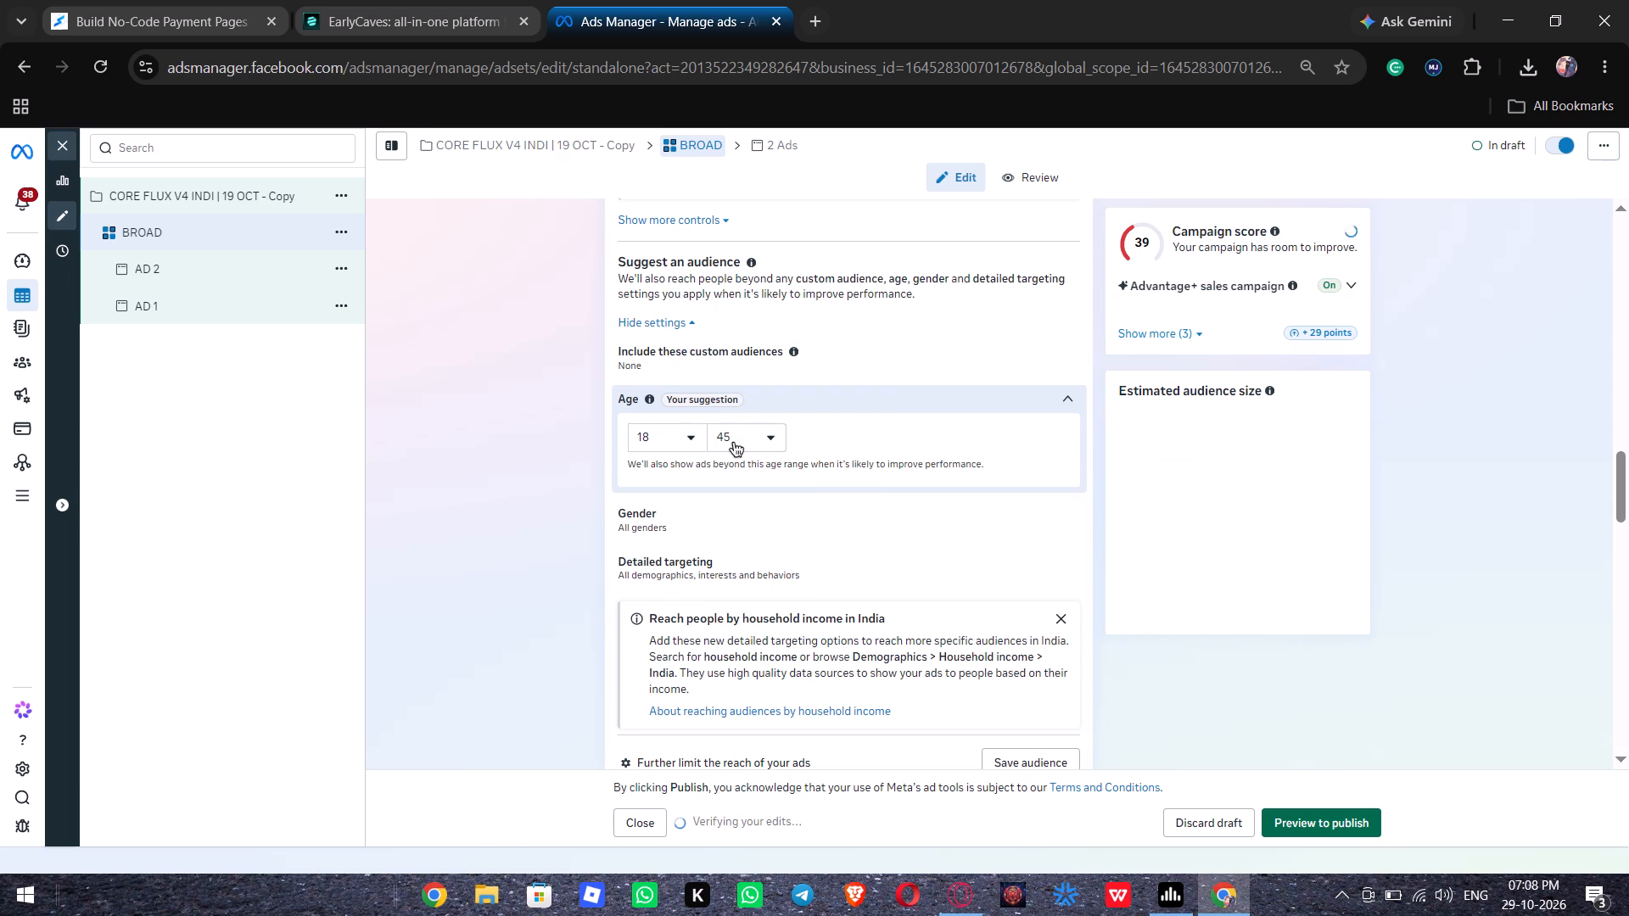
{"action": "scroll", "coordinate": [720, 590], "scroll_direction": "down", "scroll_amount": 12}
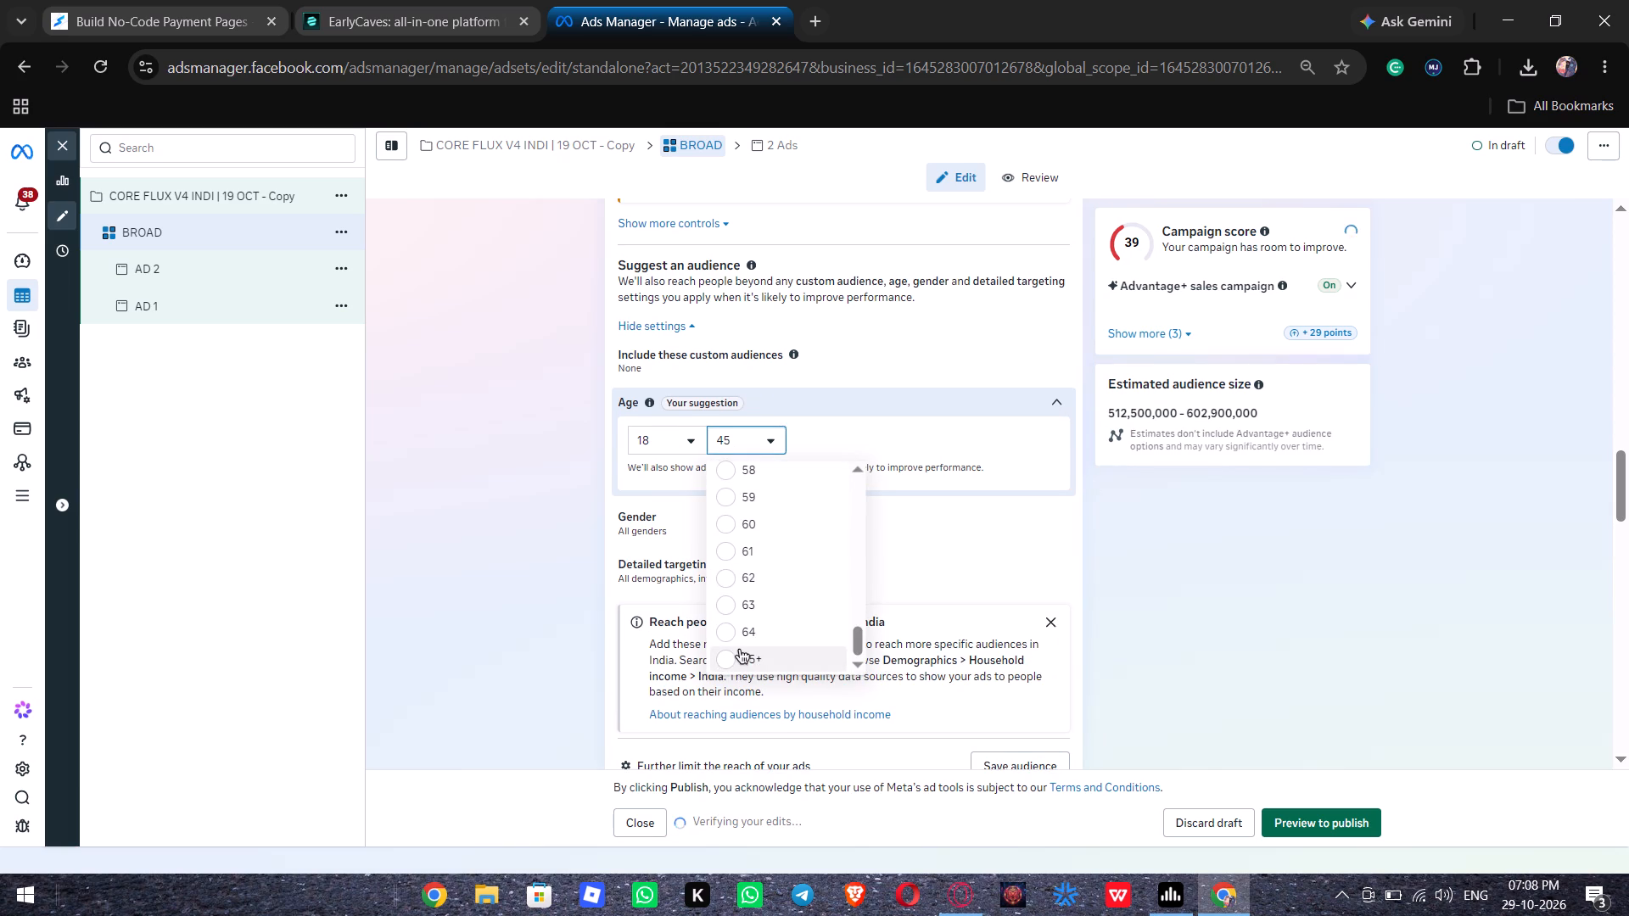
{"action": "left_click", "coordinate": [739, 653]}
{"action": "left_click", "coordinate": [819, 401]}
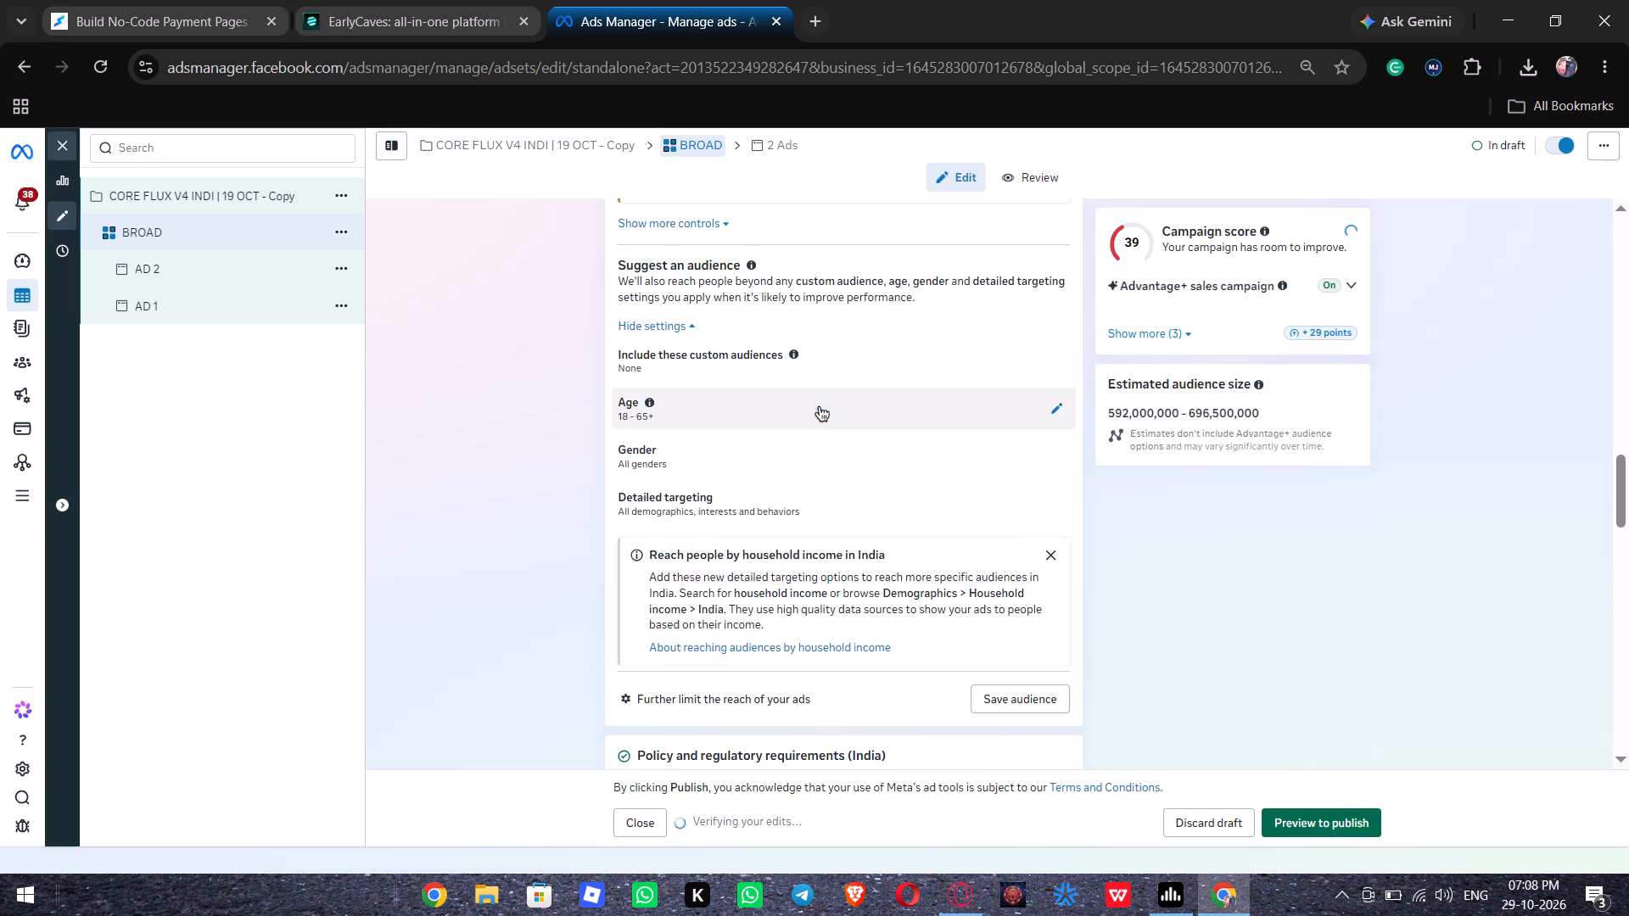
Examine the BROAD ad set's placement and platform settings, and its AD 1 and AD 2 ads.
{"action": "scroll", "coordinate": [641, 556], "scroll_direction": "down", "scroll_amount": 5}
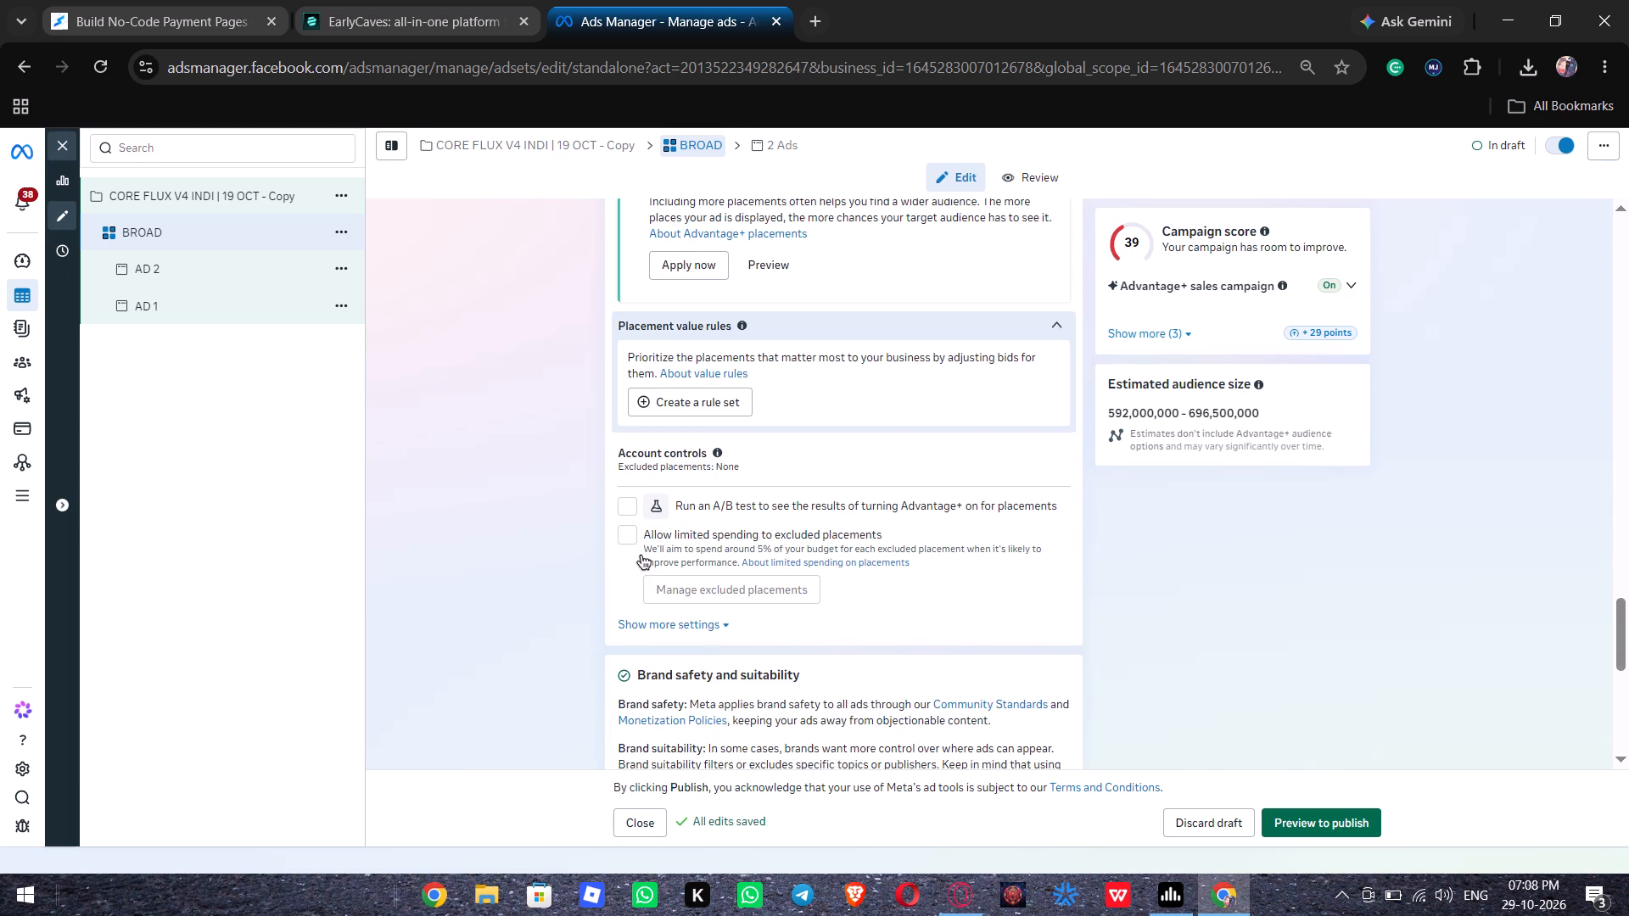
{"action": "scroll", "coordinate": [641, 556], "scroll_direction": "down", "scroll_amount": 5}
{"action": "scroll", "coordinate": [641, 556], "scroll_direction": "up", "scroll_amount": 2}
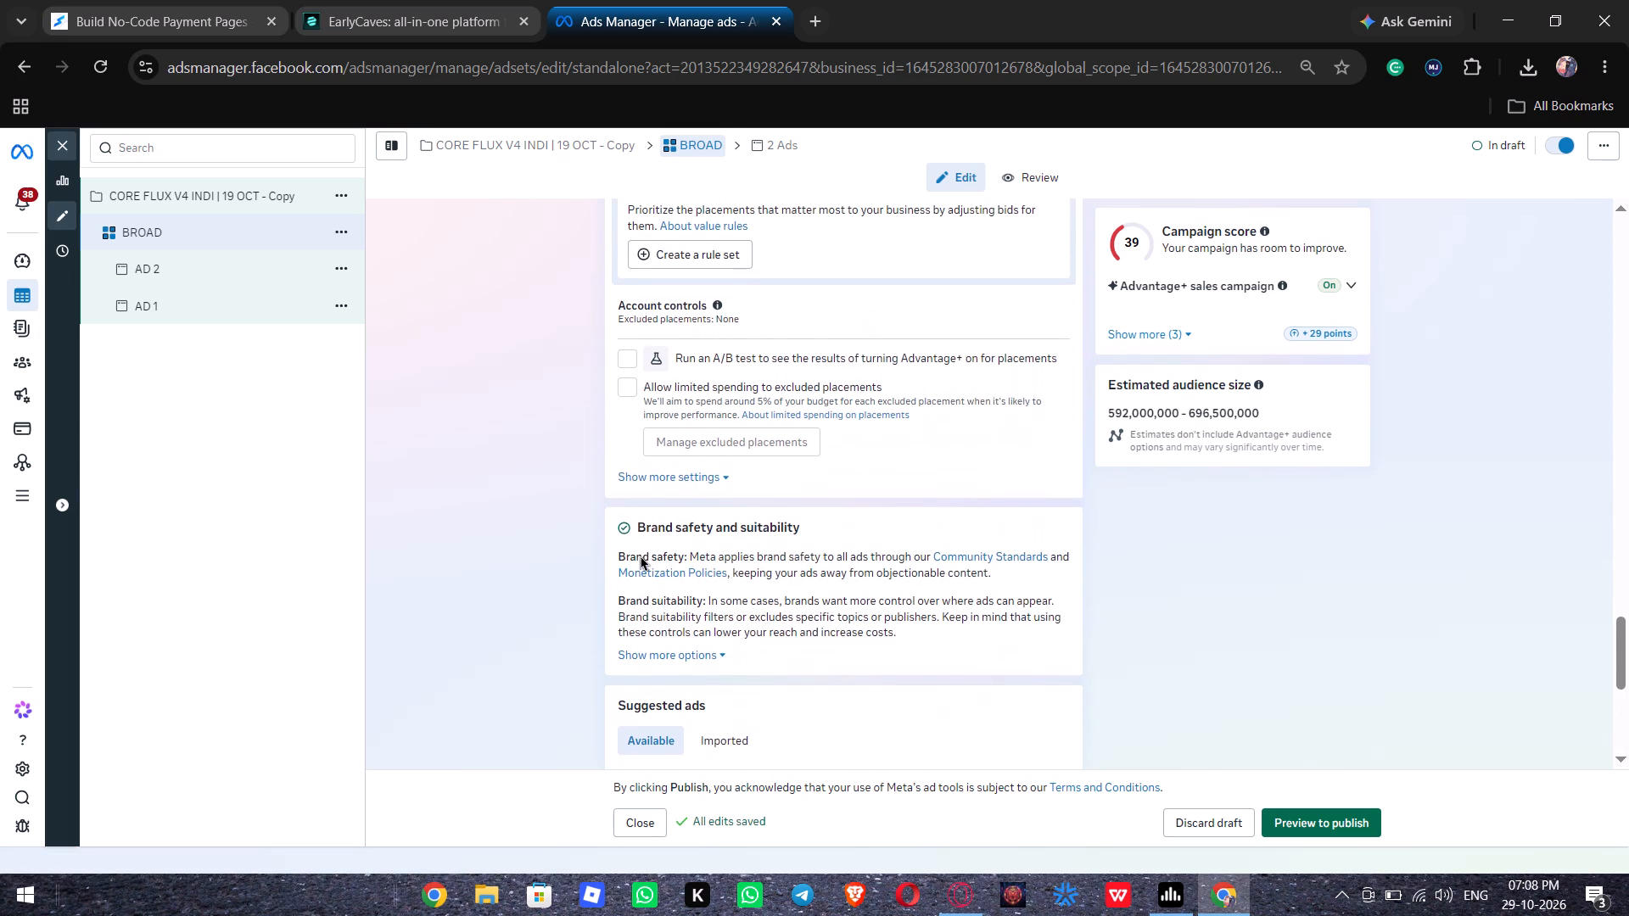
{"action": "left_click", "coordinate": [654, 486]}
{"action": "left_click", "coordinate": [654, 485]}
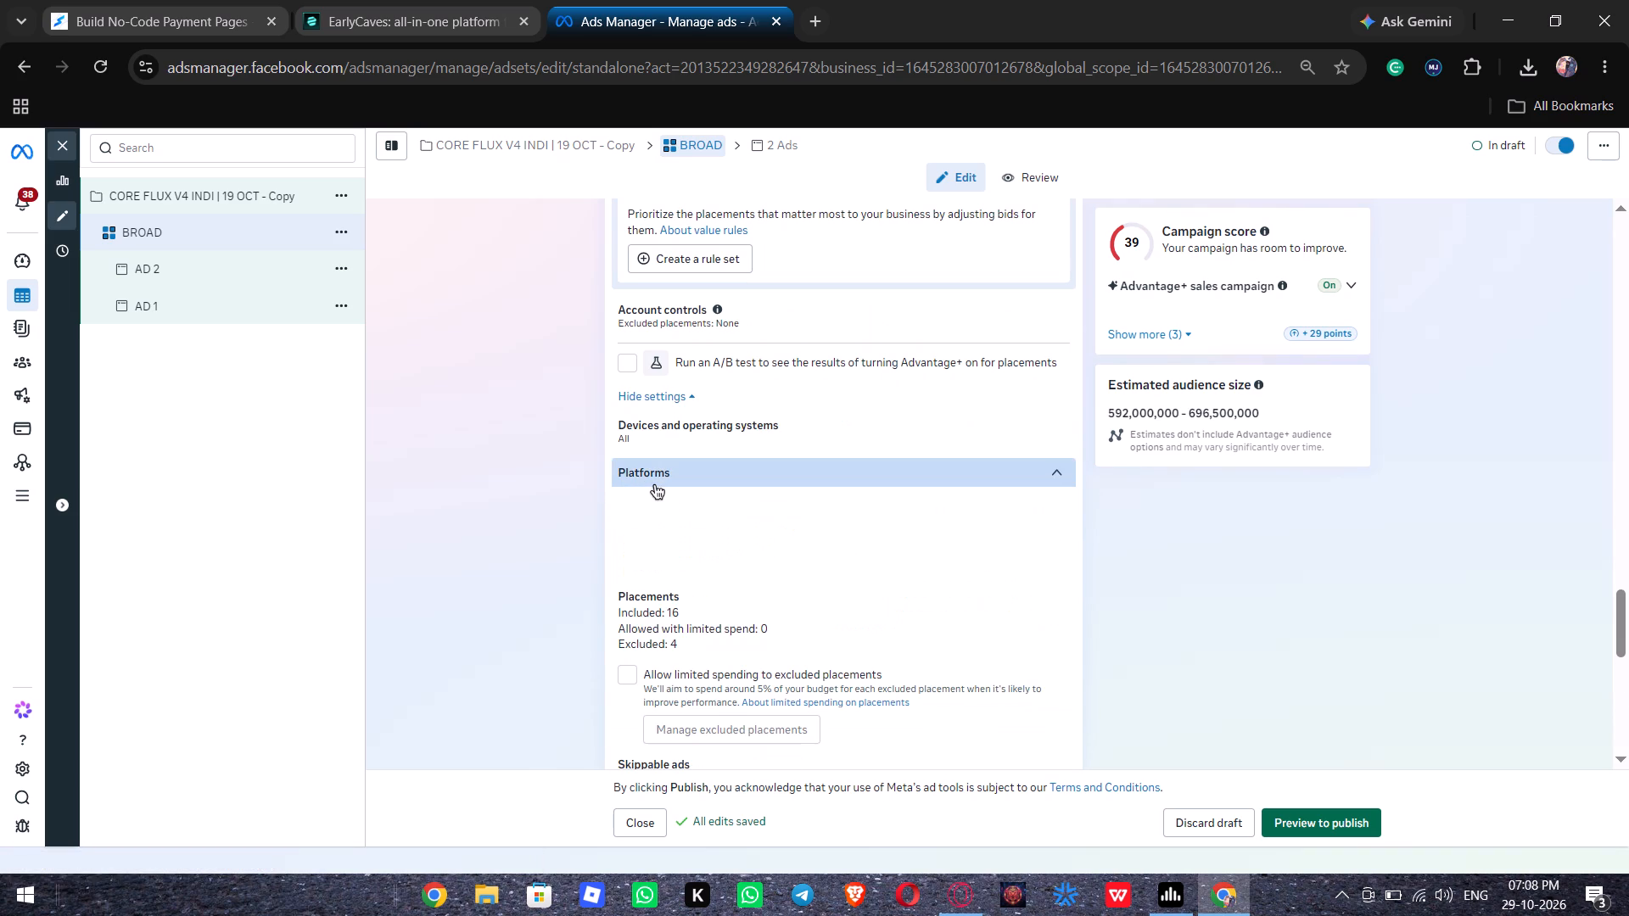
{"action": "left_click", "coordinate": [725, 481]}
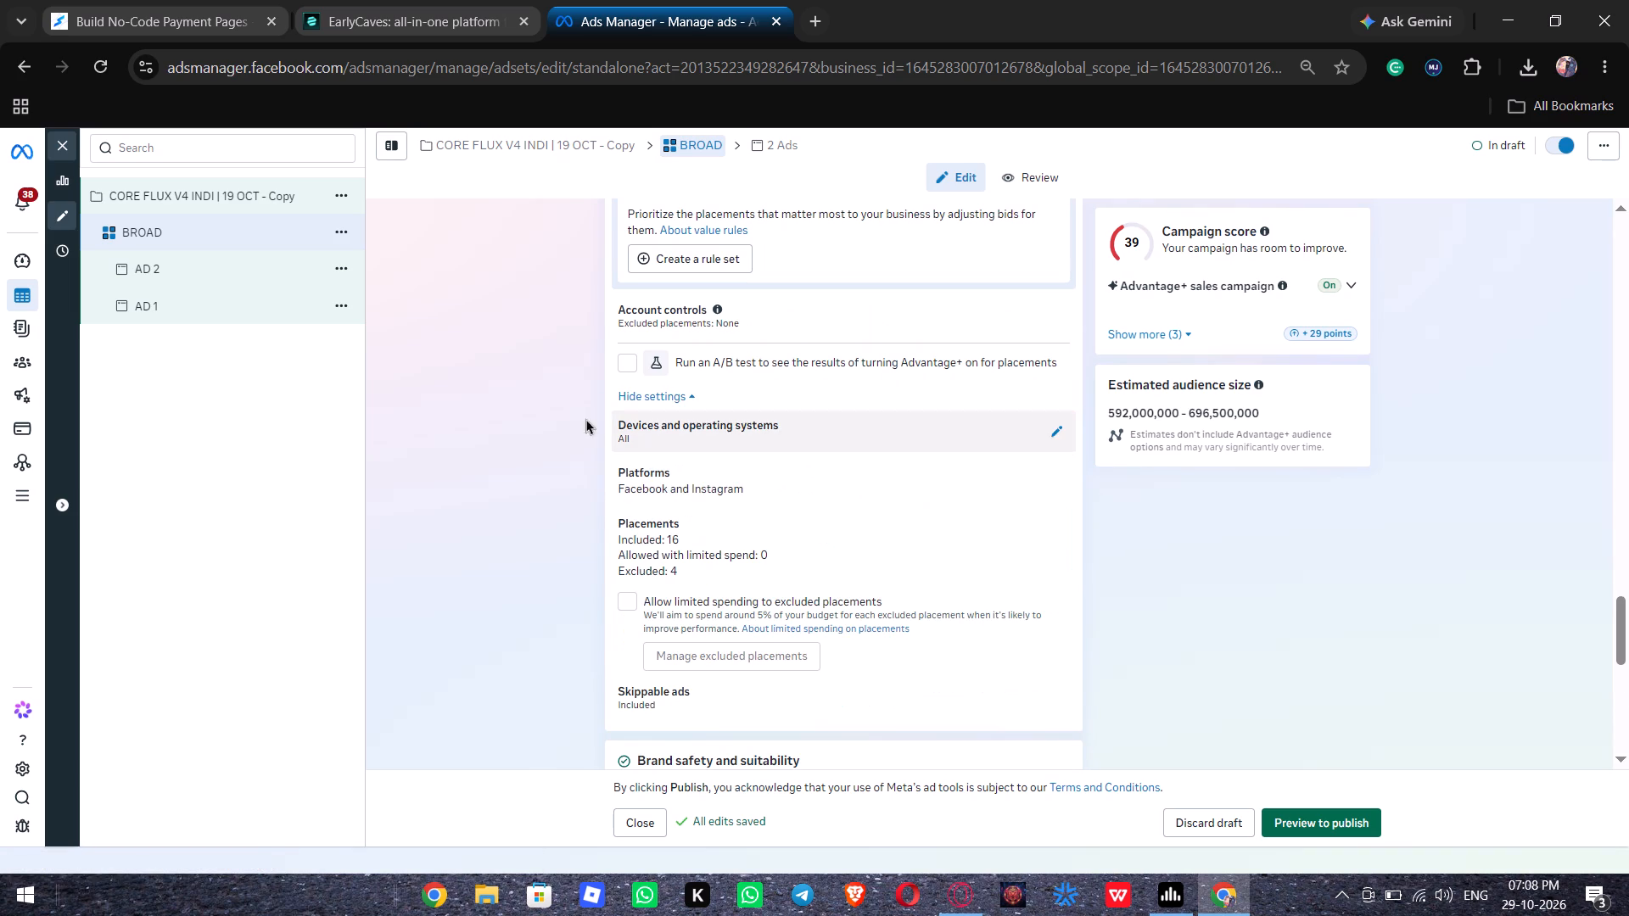
{"action": "left_click", "coordinate": [264, 309]}
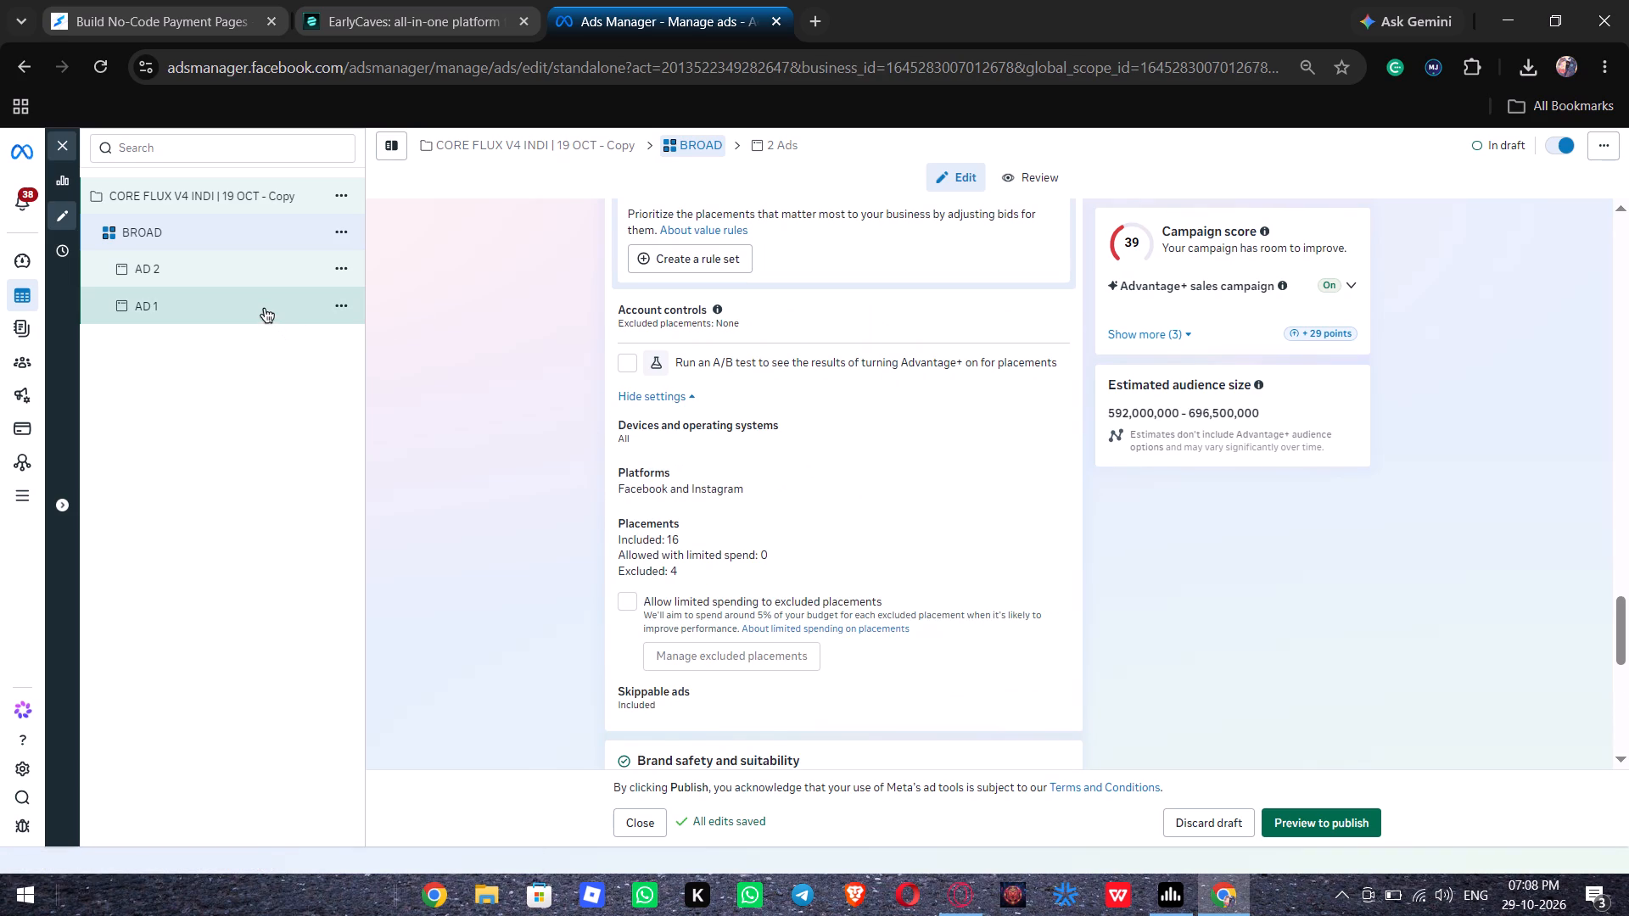
{"action": "left_click", "coordinate": [260, 260]}
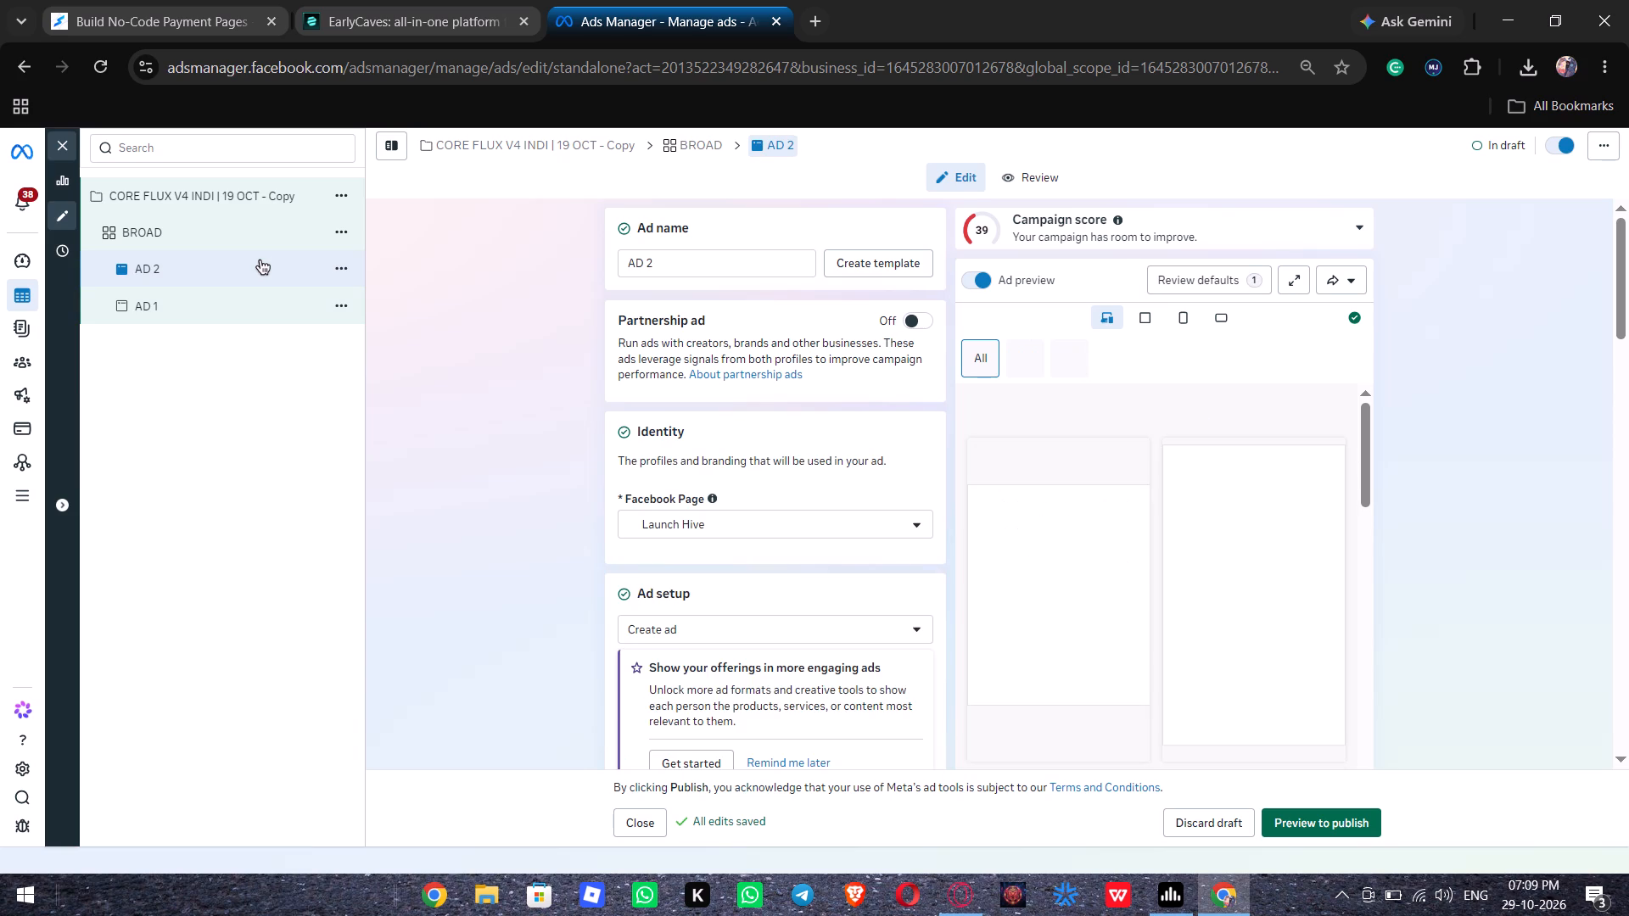
Close the editor and publish the drafts of the duplicated CORE FLUX V4 INDI campaign, its ad set and both ads.
{"action": "left_click", "coordinate": [64, 141]}
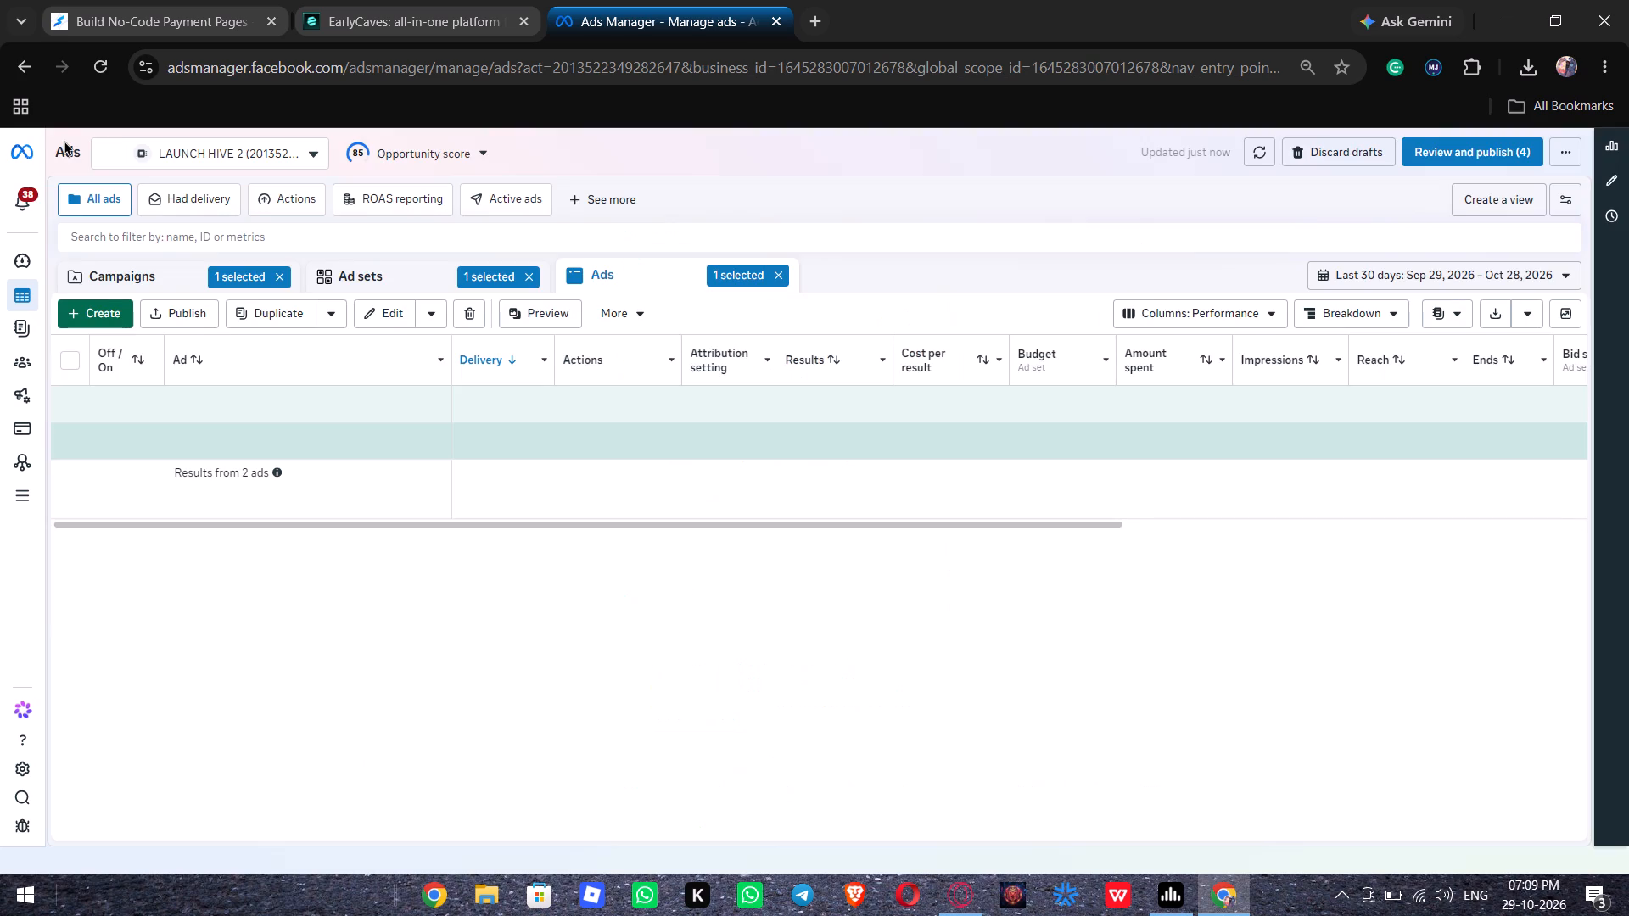
{"action": "left_click", "coordinate": [1460, 159]}
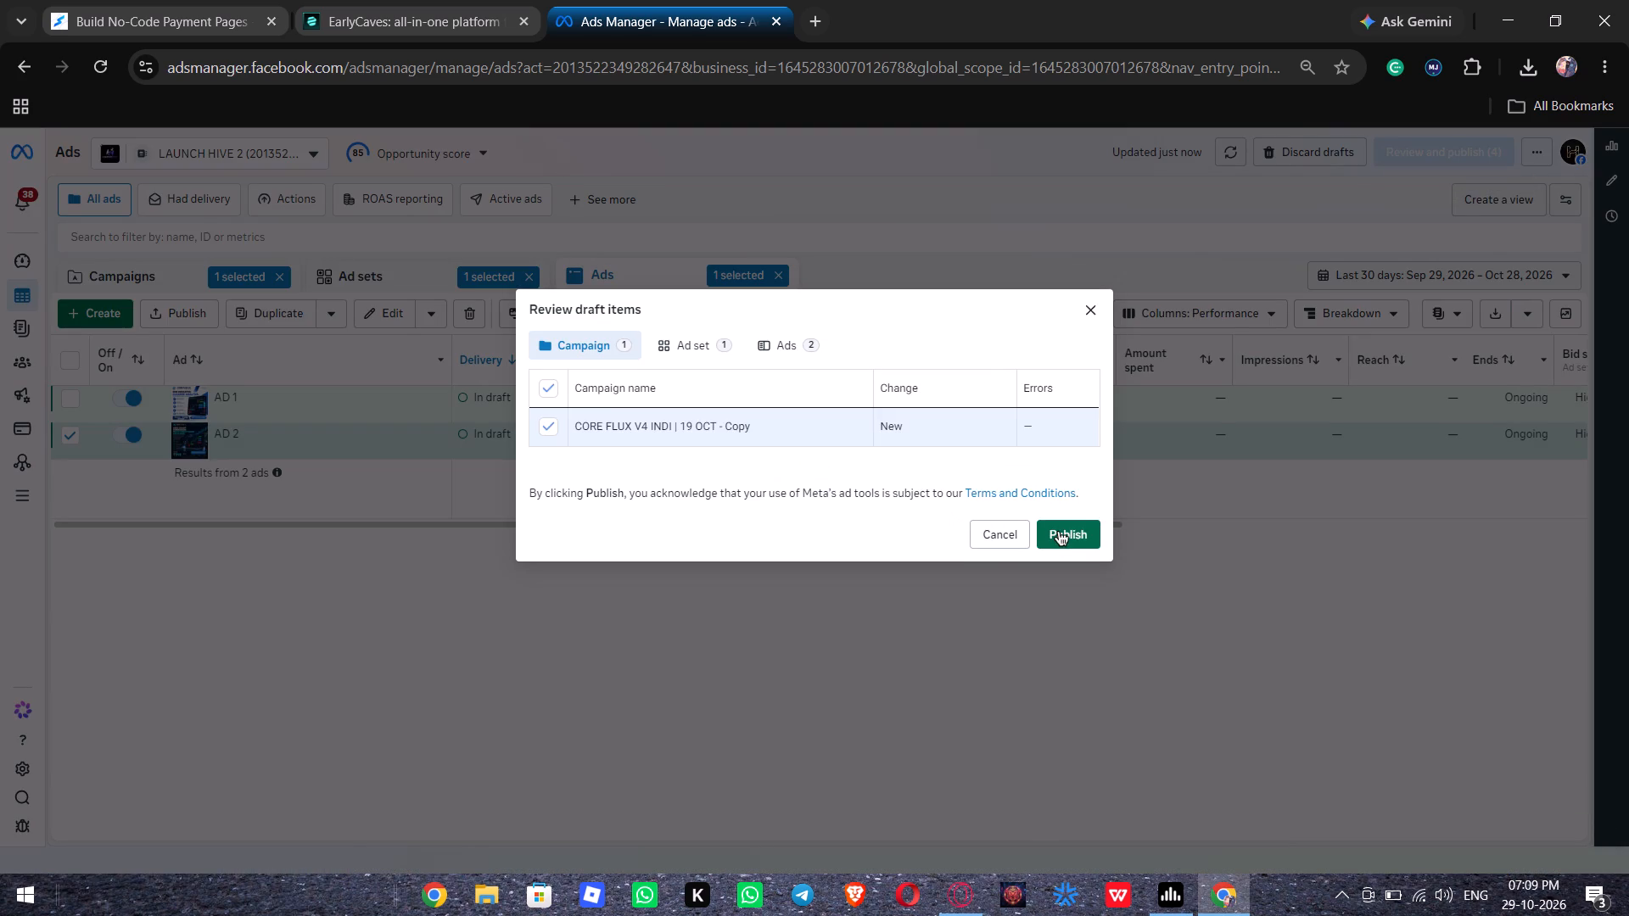
{"action": "left_click", "coordinate": [1058, 532]}
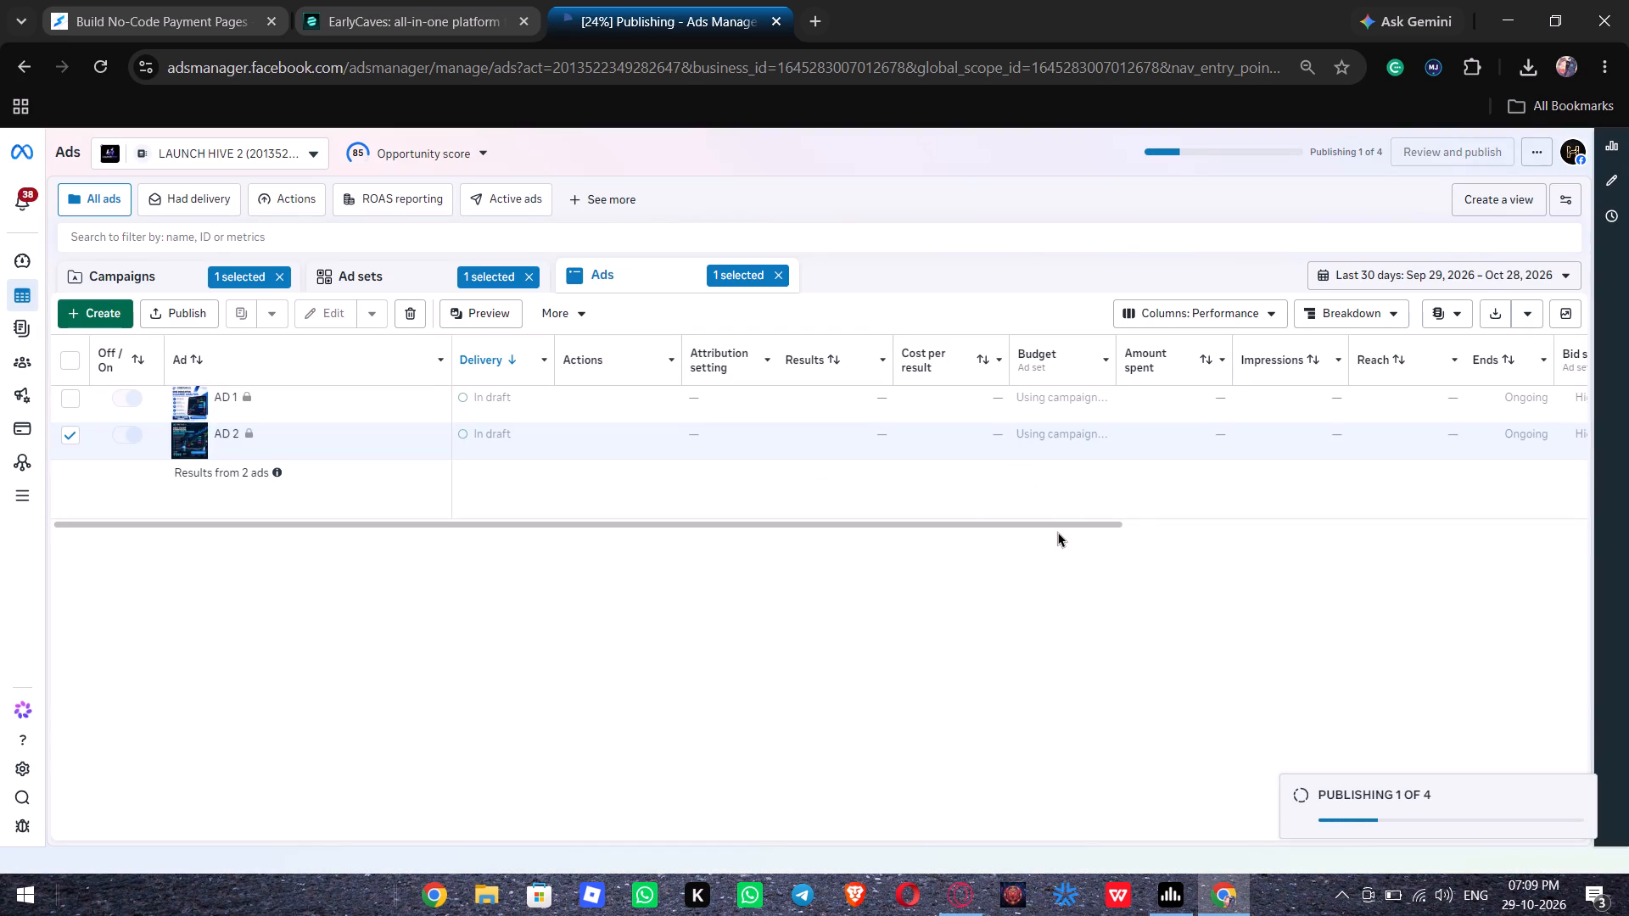
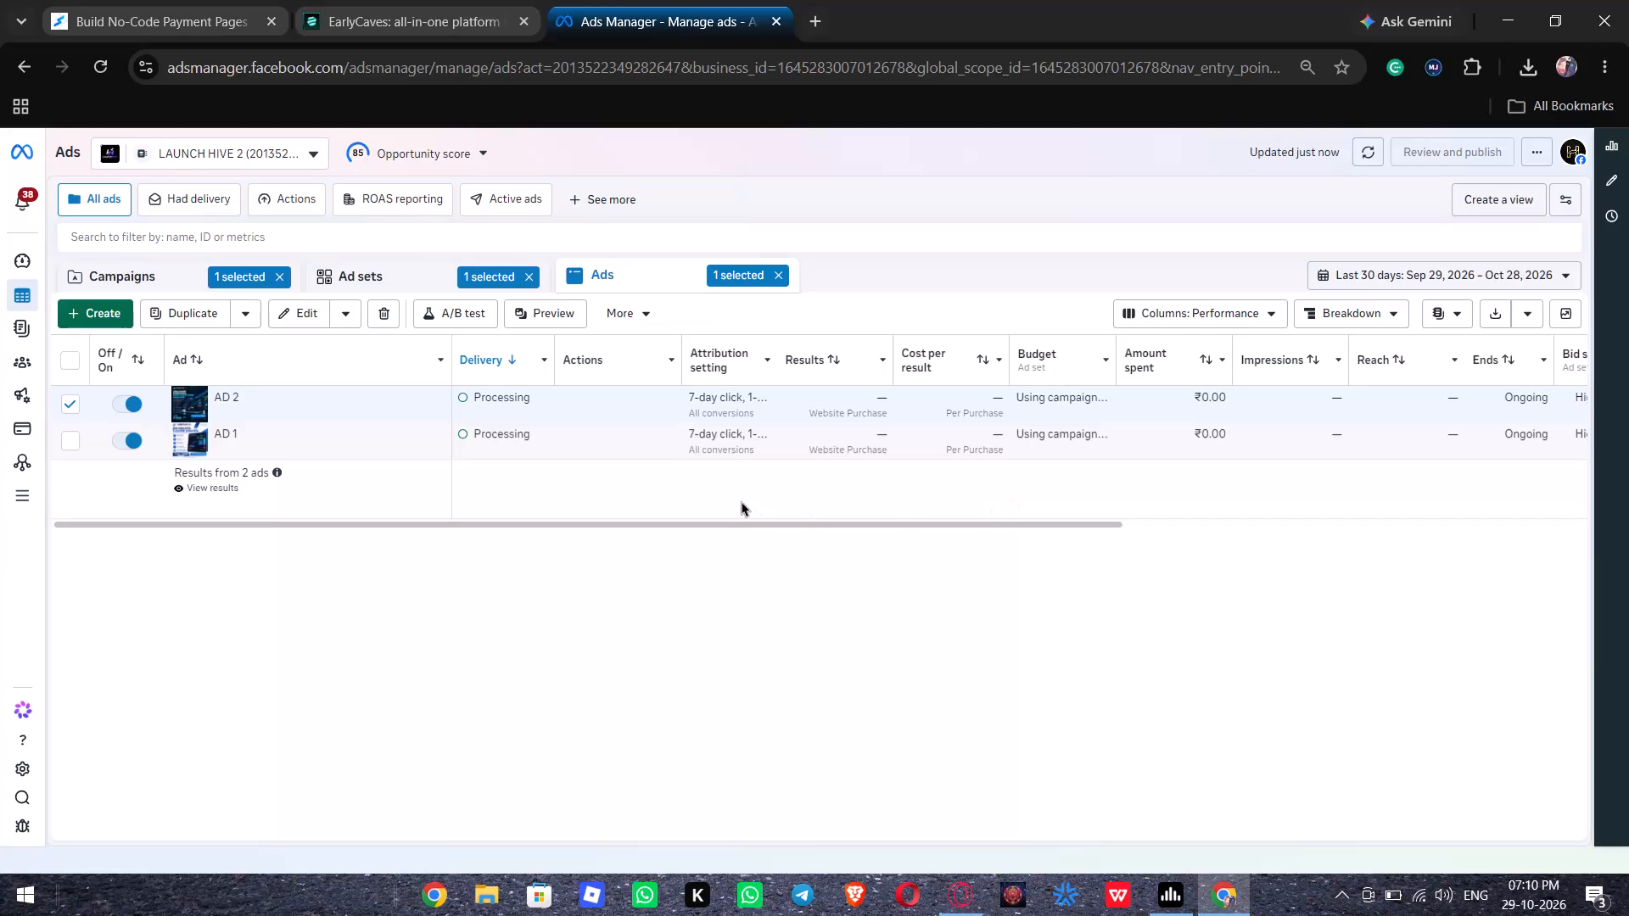
Turn on the duplicated CORE FLUX V4 INDI | 19 OCT - Copy campaign in the campaigns list.
{"action": "left_click", "coordinate": [193, 275]}
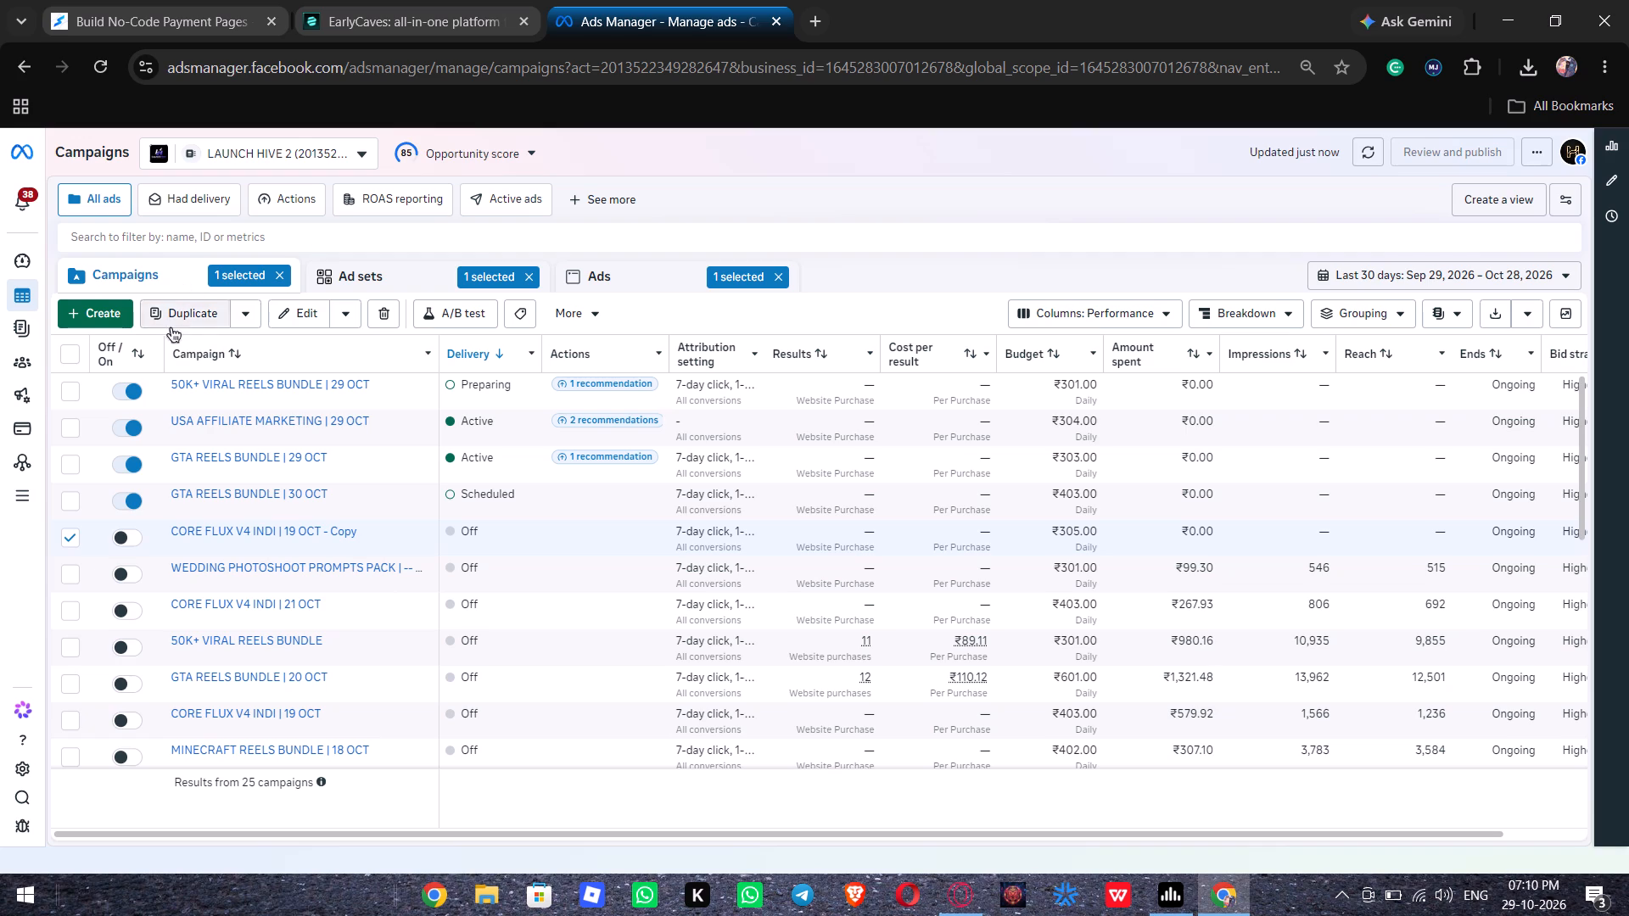
{"action": "left_click", "coordinate": [131, 538]}
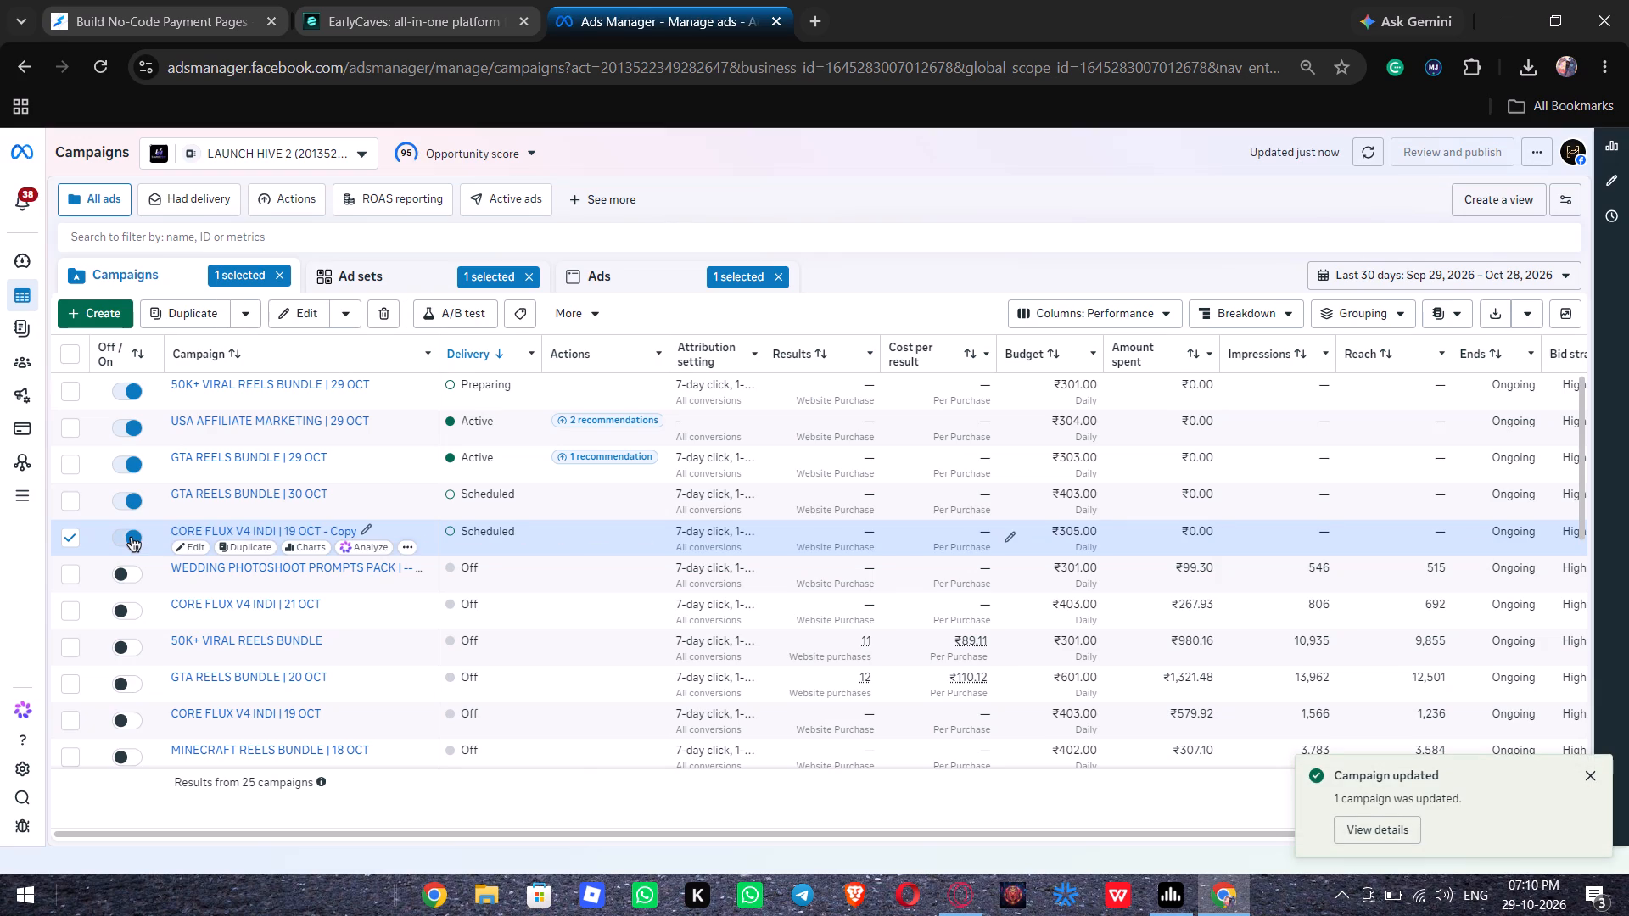
Rename the duplicated campaign as CORE FLUX V4 INDI | 30 OCT and publish the new name.
{"action": "left_click", "coordinate": [358, 525]}
{"action": "left_click", "coordinate": [368, 531]}
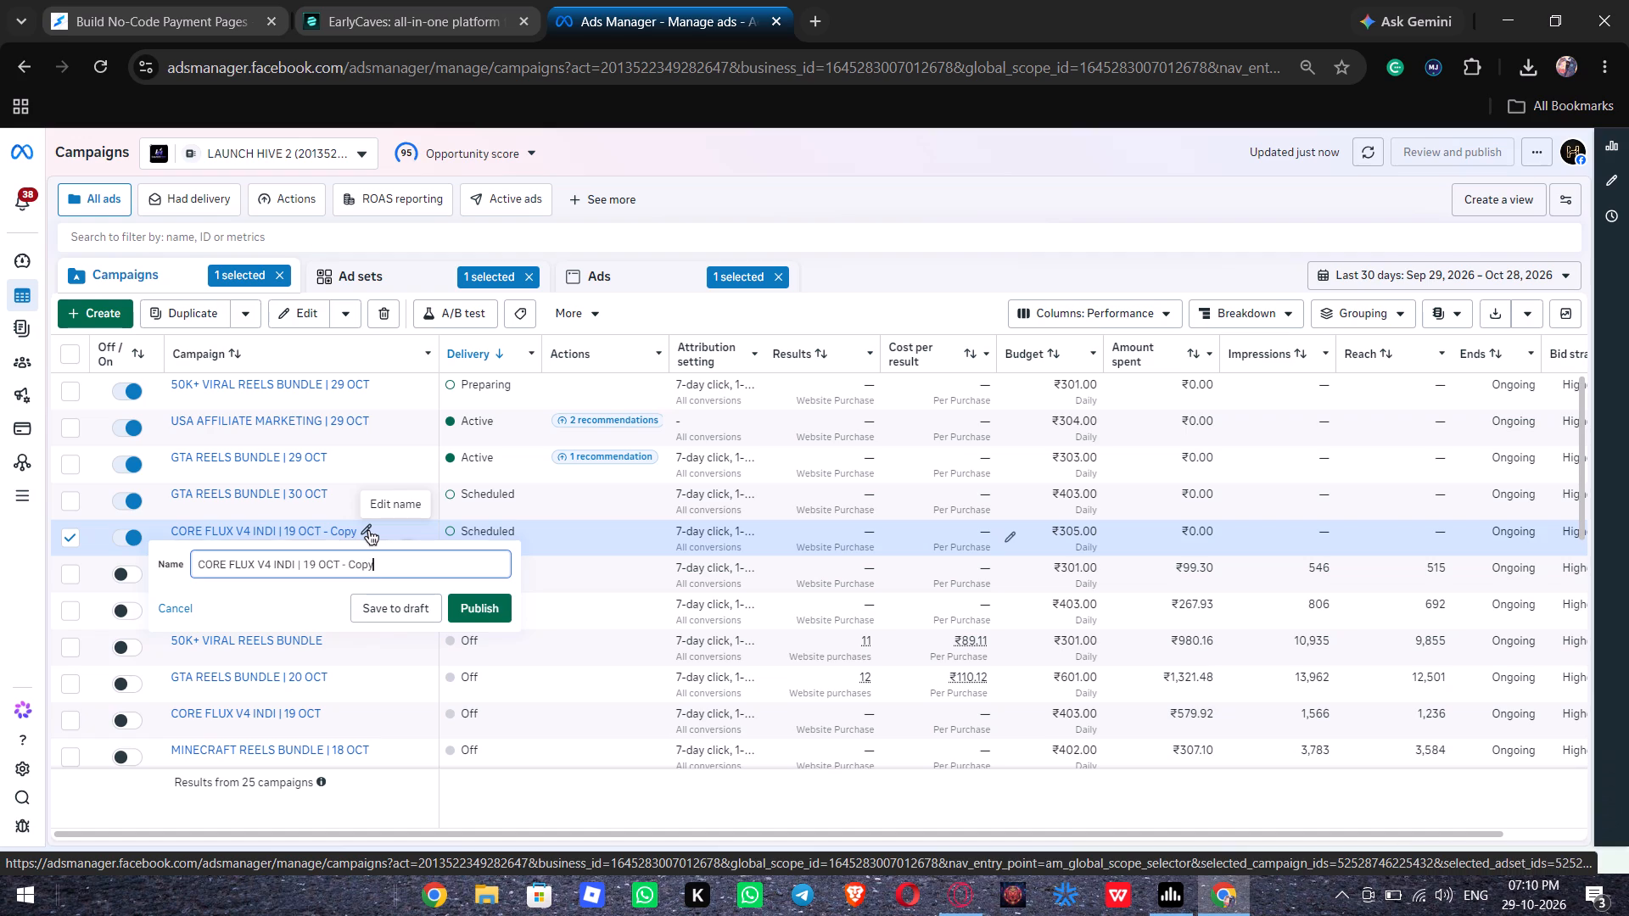
{"action": "key", "text": "BackSpace"}
{"action": "key", "text": "BackSpace"}
{"action": "key", "text": "BackSpace"}
{"action": "key", "text": "BackSpace"}
{"action": "key", "text": "BackSpace"}
{"action": "key", "text": "BackSpace"}
{"action": "key", "text": "BackSpace"}
{"action": "key", "text": "BackSpace"}
{"action": "key", "text": "BackSpace"}
{"action": "key", "text": "BackSpace"}
{"action": "key", "text": "BackSpace"}
{"action": "key", "text": "BackSpace"}
{"action": "key", "text": "BackSpace"}
{"action": "type", "text": "30"}
{"action": "key", "text": "space"}
{"action": "left_click", "coordinate": [481, 603]}
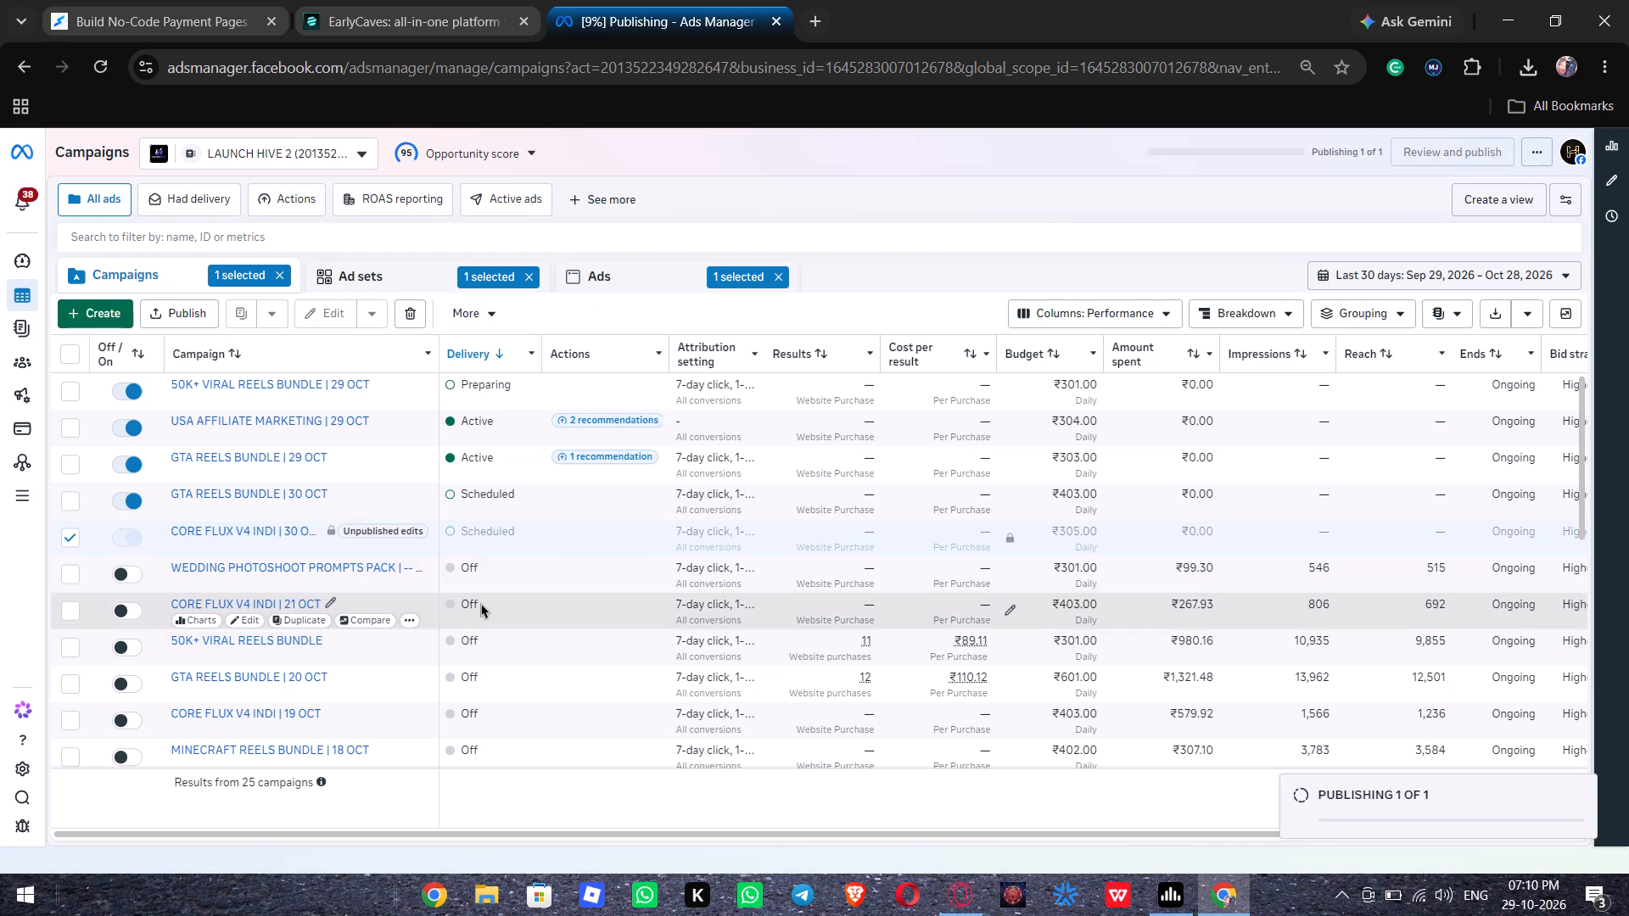
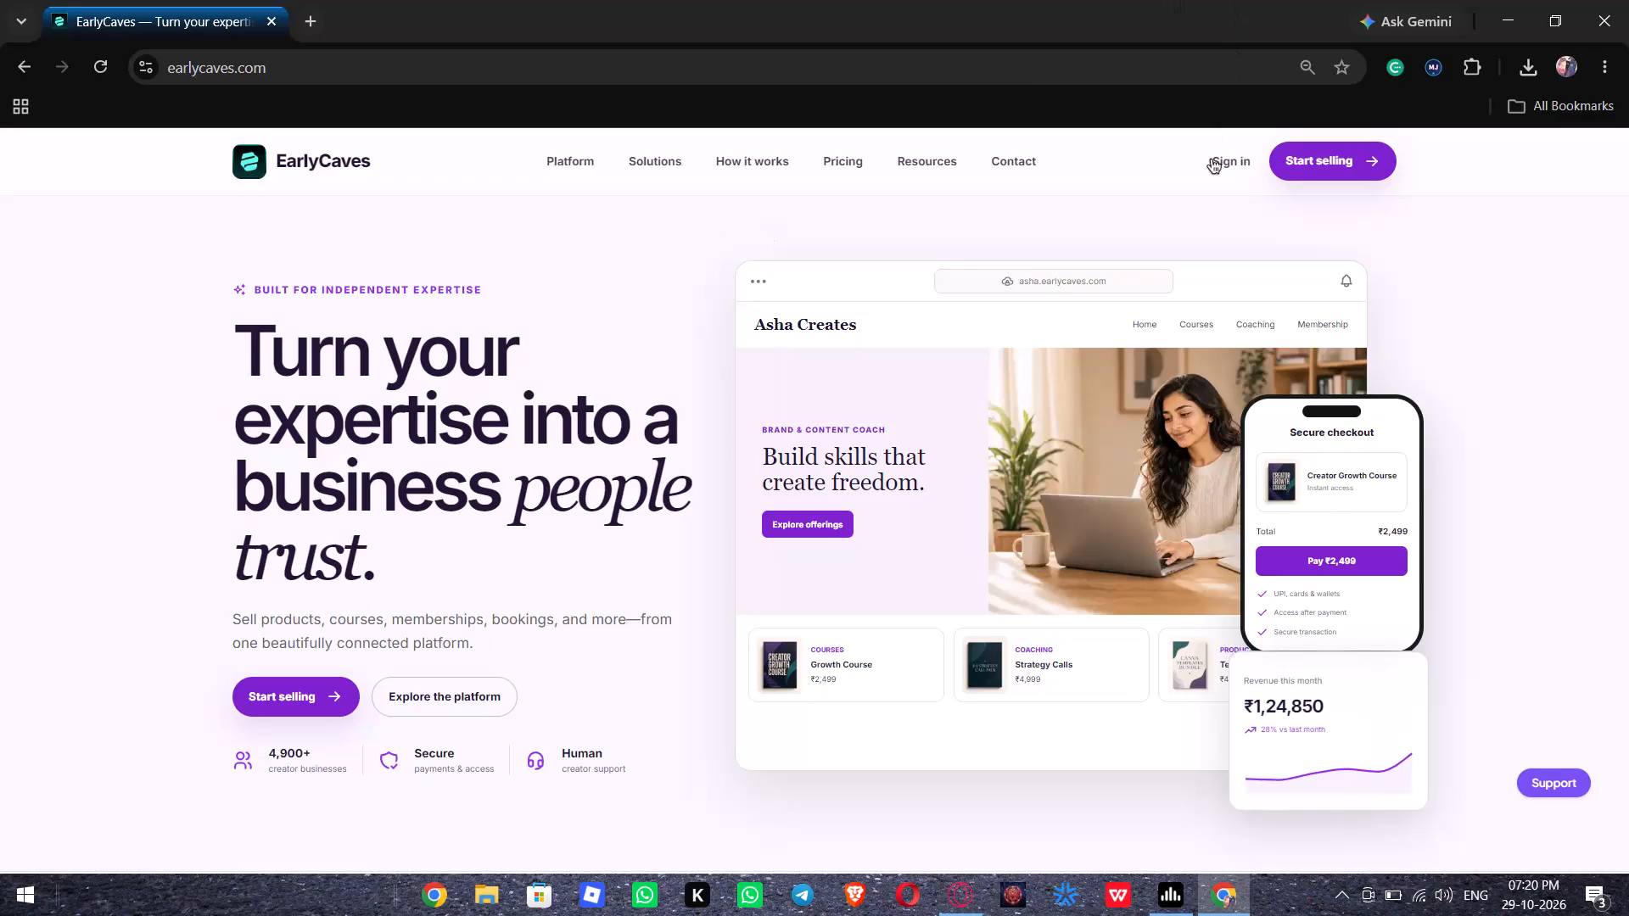
Sign in to the EarlyCaves creator dashboard and view the Digital Product list.
{"action": "left_click", "coordinate": [1215, 154]}
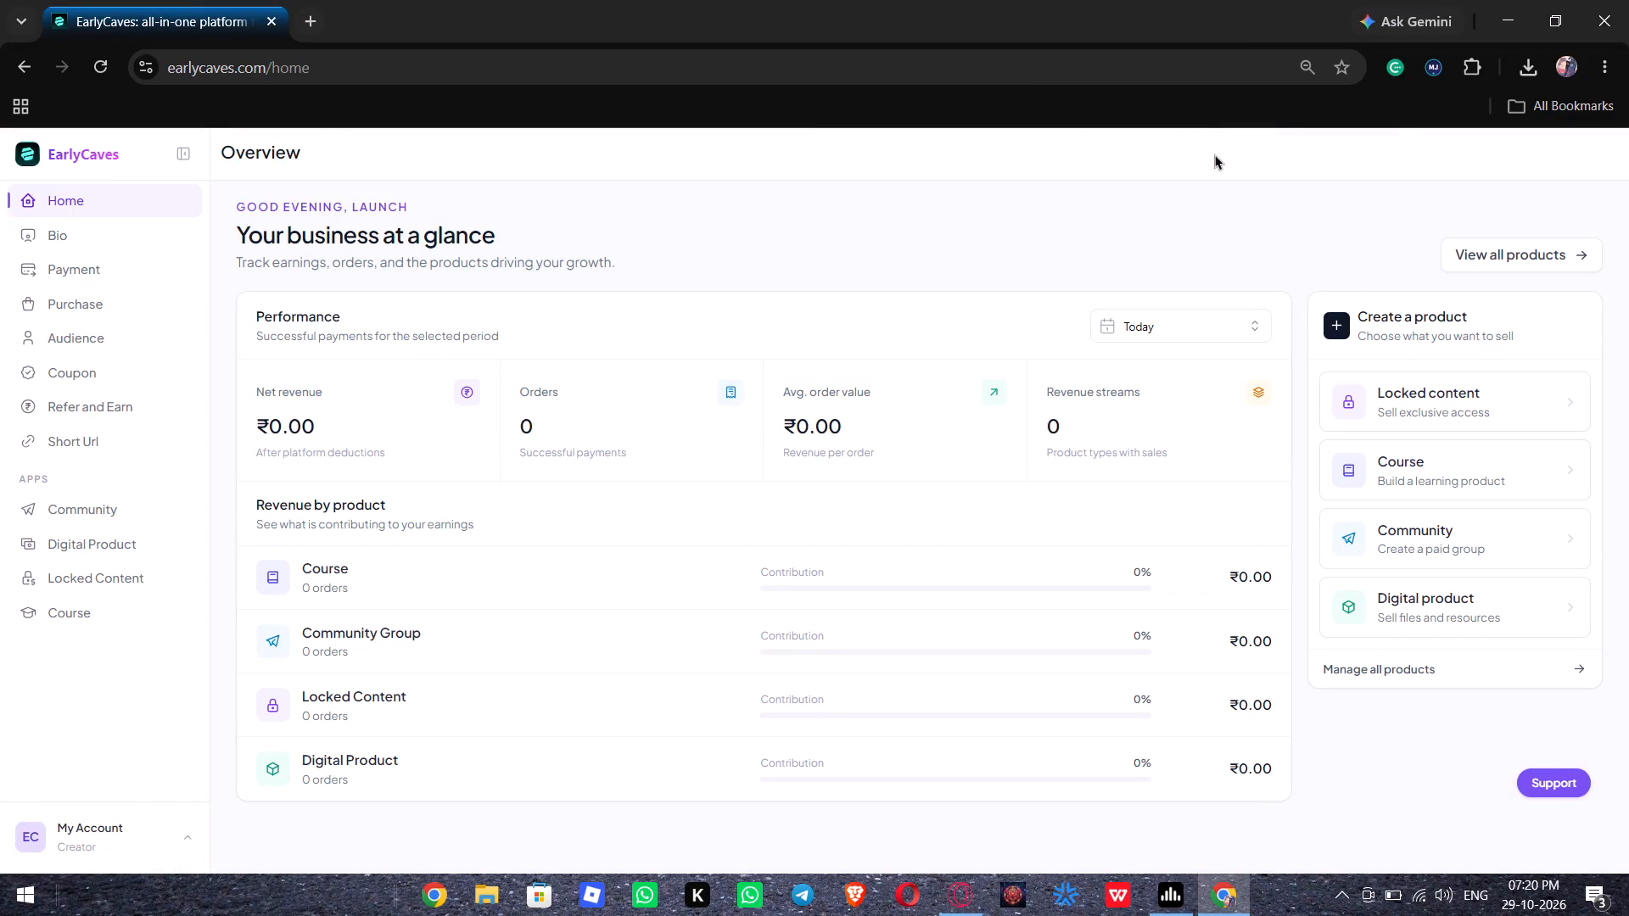
{"action": "left_click", "coordinate": [143, 556]}
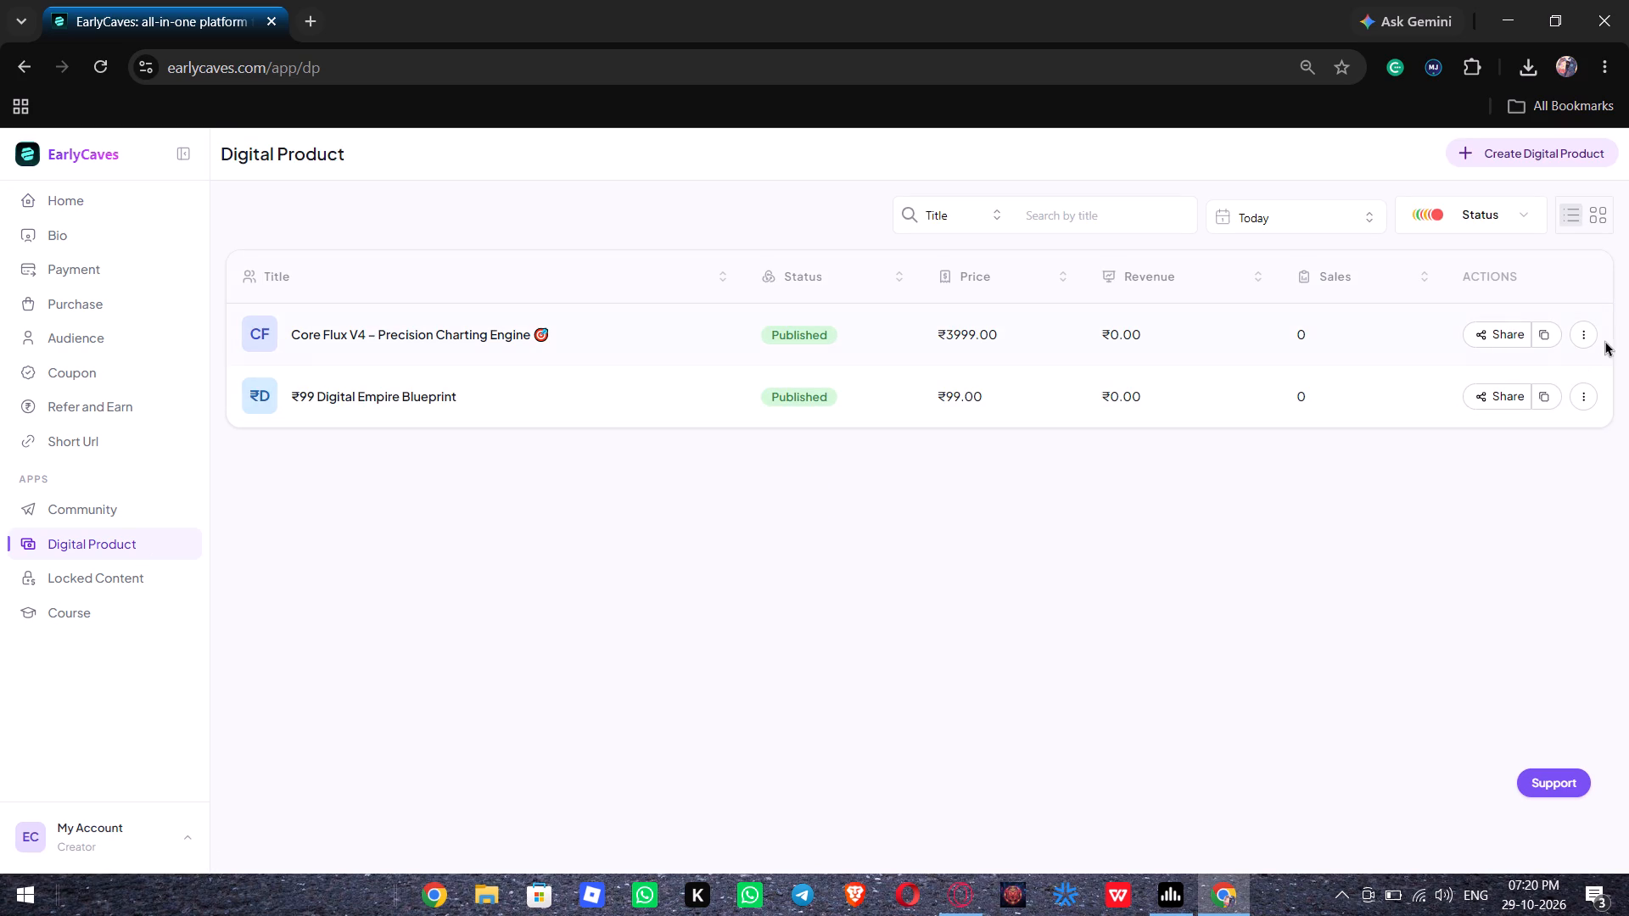
Open Meta Ads Manager's campaigns page in a new browser tab.
{"action": "left_click", "coordinate": [297, 17]}
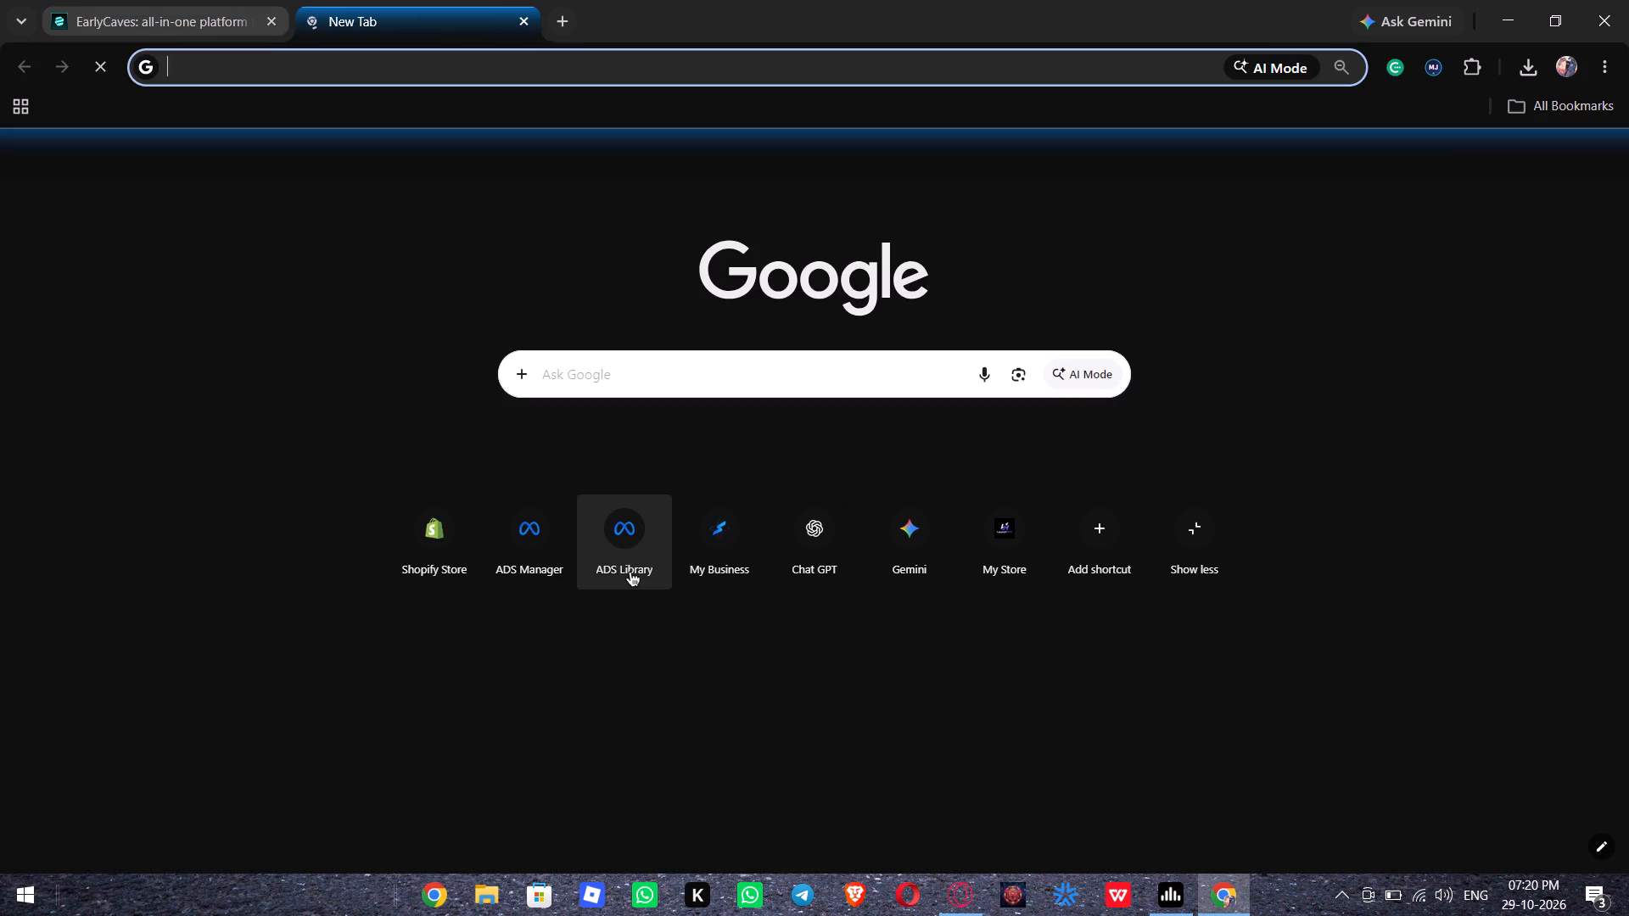
{"action": "left_click", "coordinate": [560, 556]}
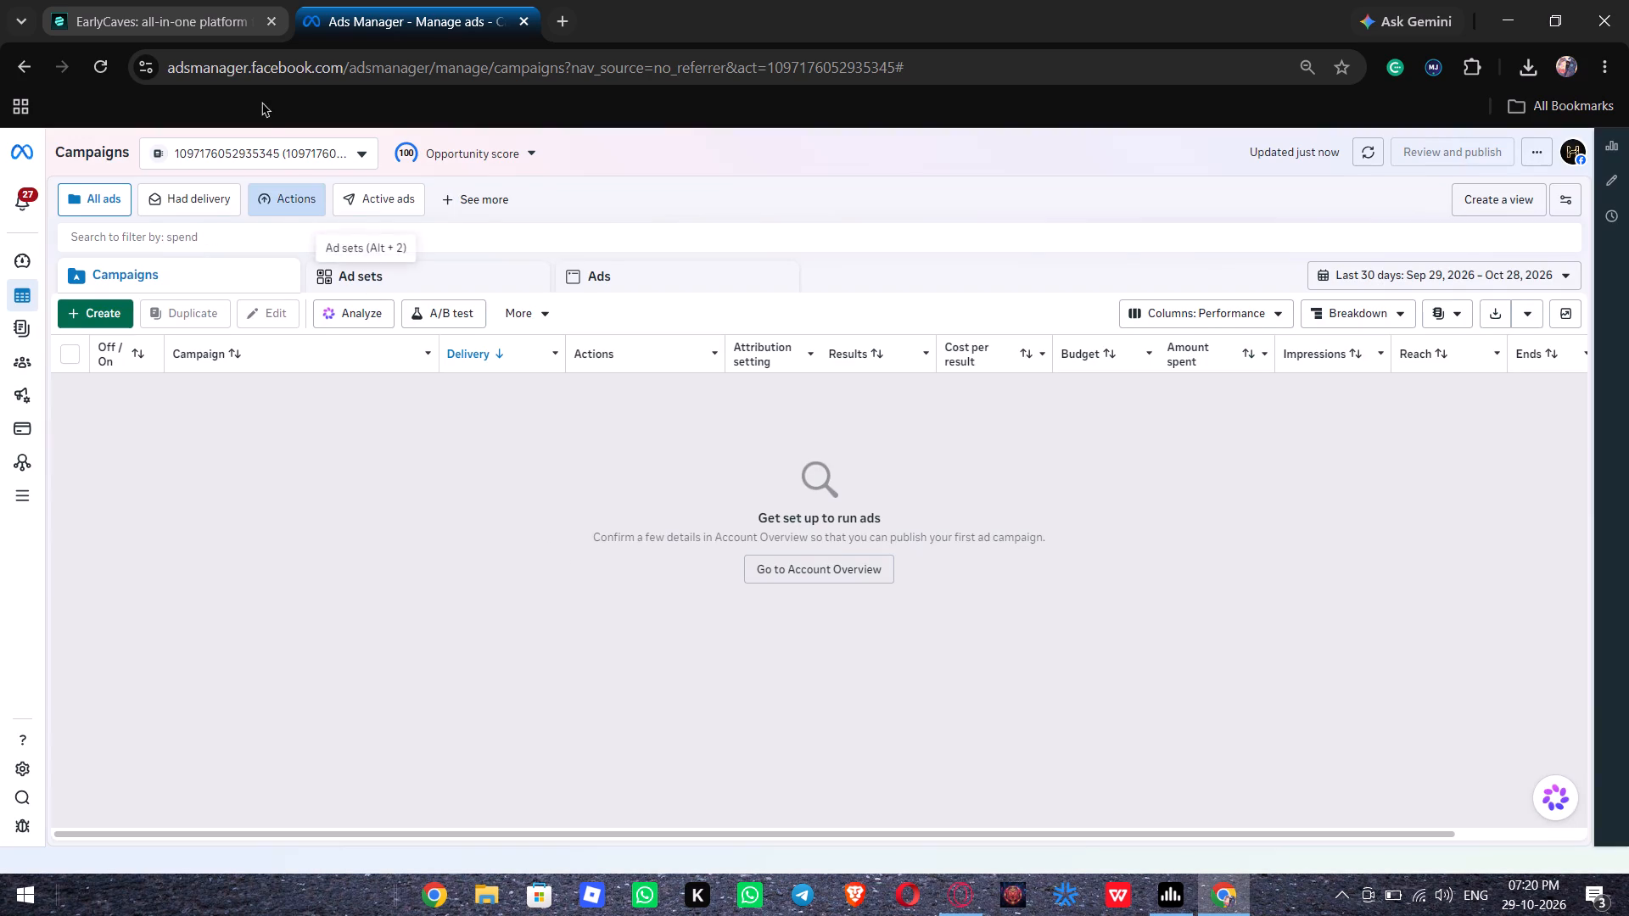
Switch to the LAUNCH HIVE 2 ad account in the Launch Hive business portfolio.
{"action": "left_click", "coordinate": [276, 153]}
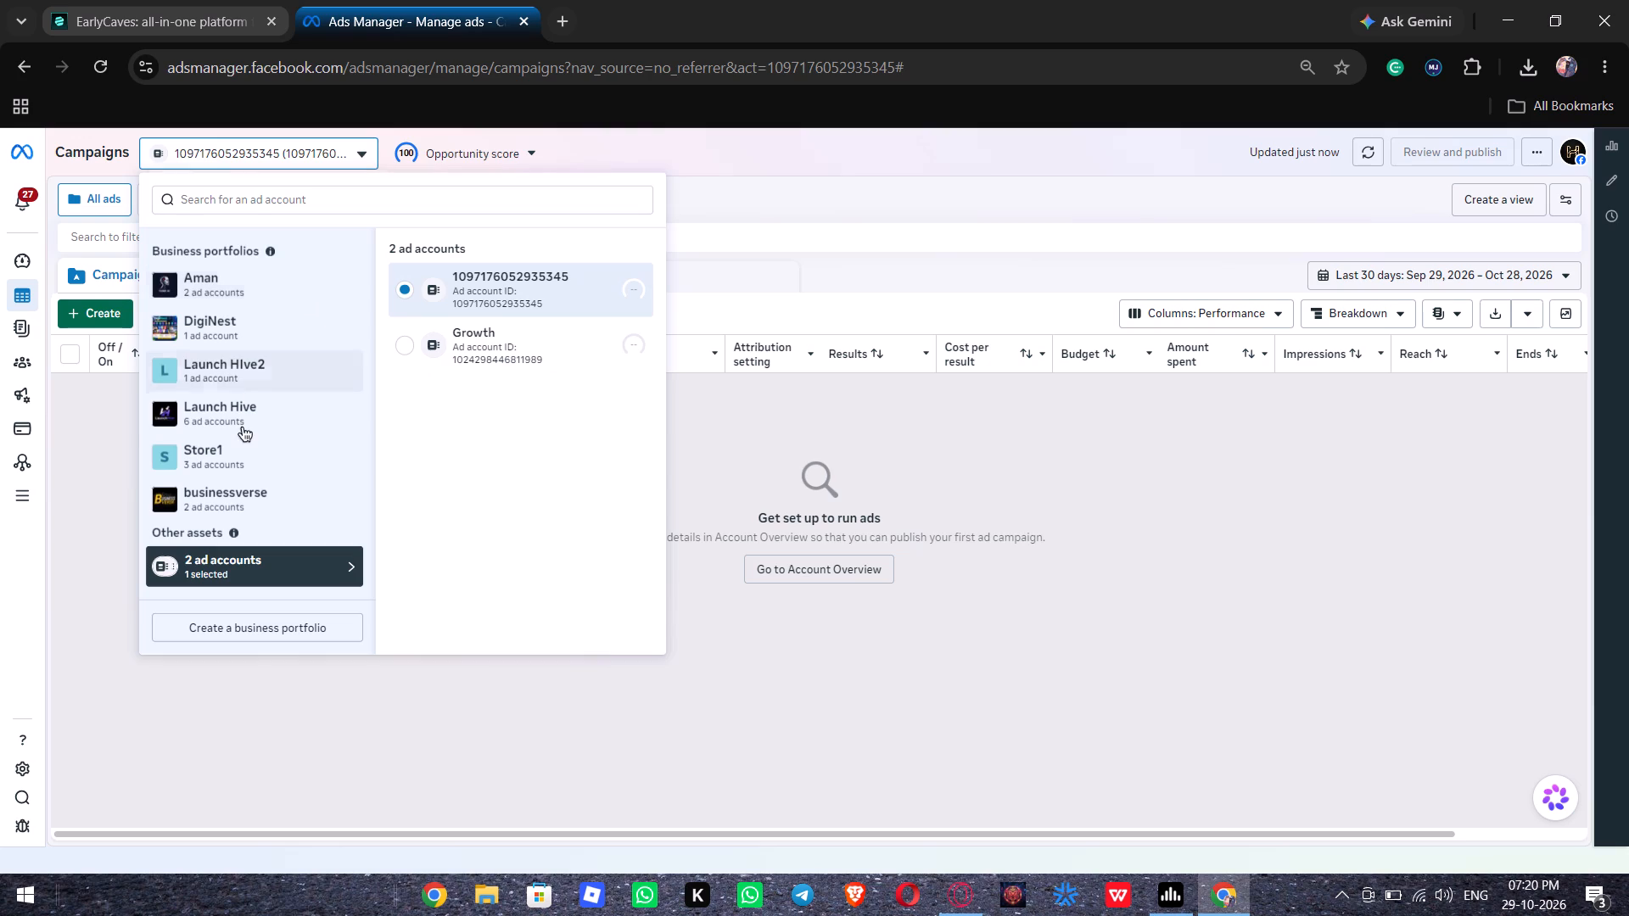
{"action": "left_click", "coordinate": [242, 427]}
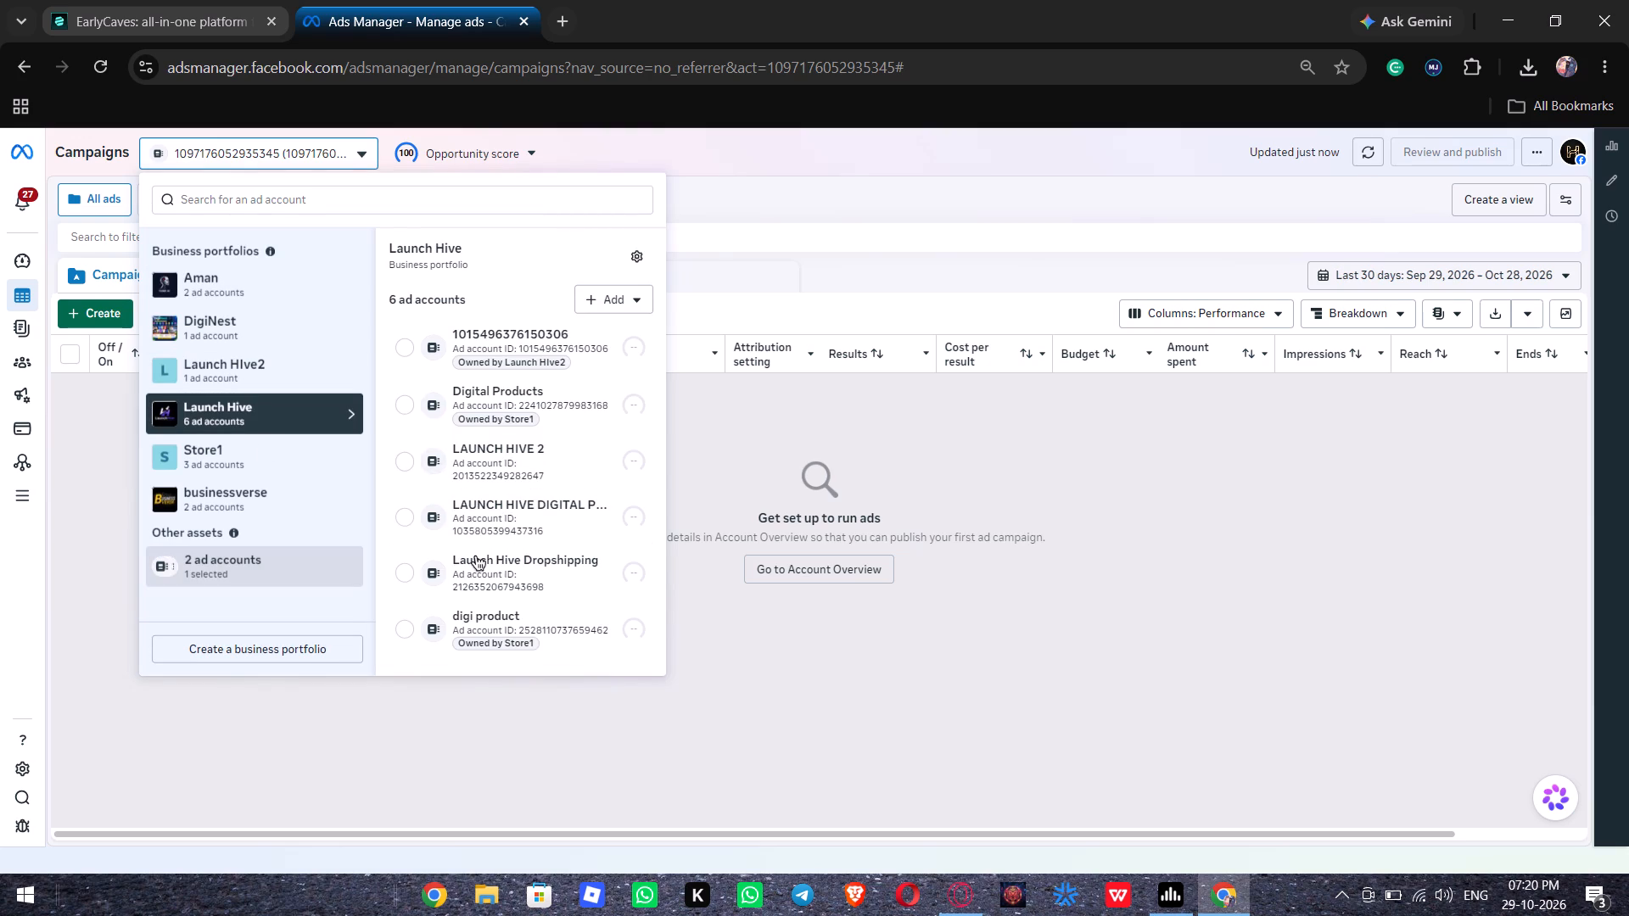
{"action": "left_click", "coordinate": [449, 465]}
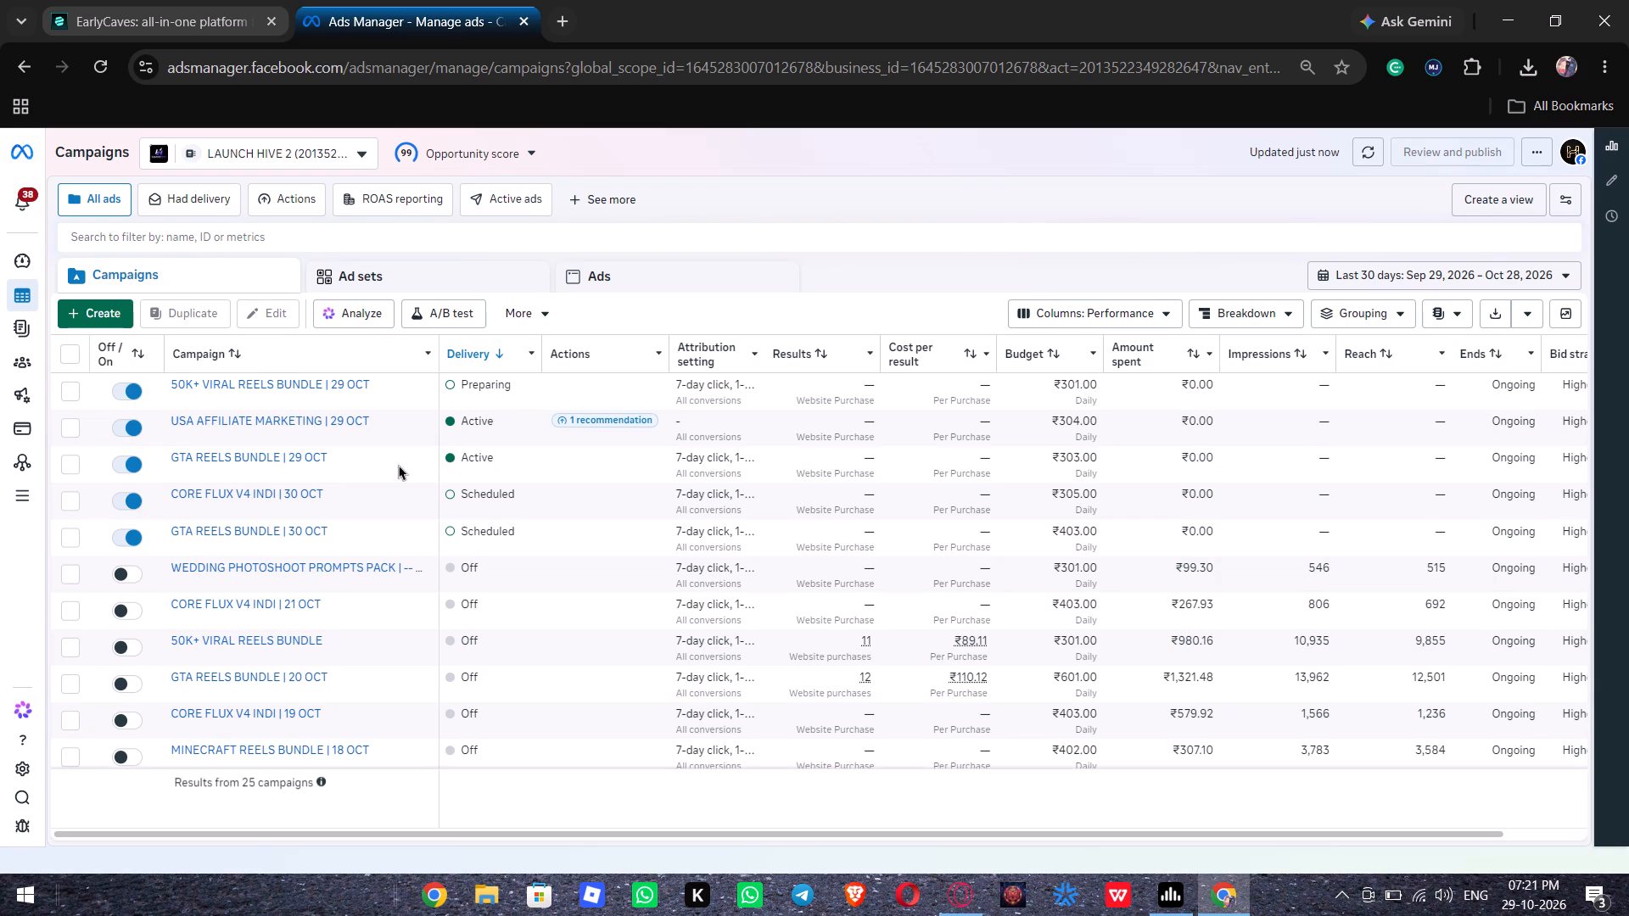
{"action": "left_click", "coordinate": [199, 509]}
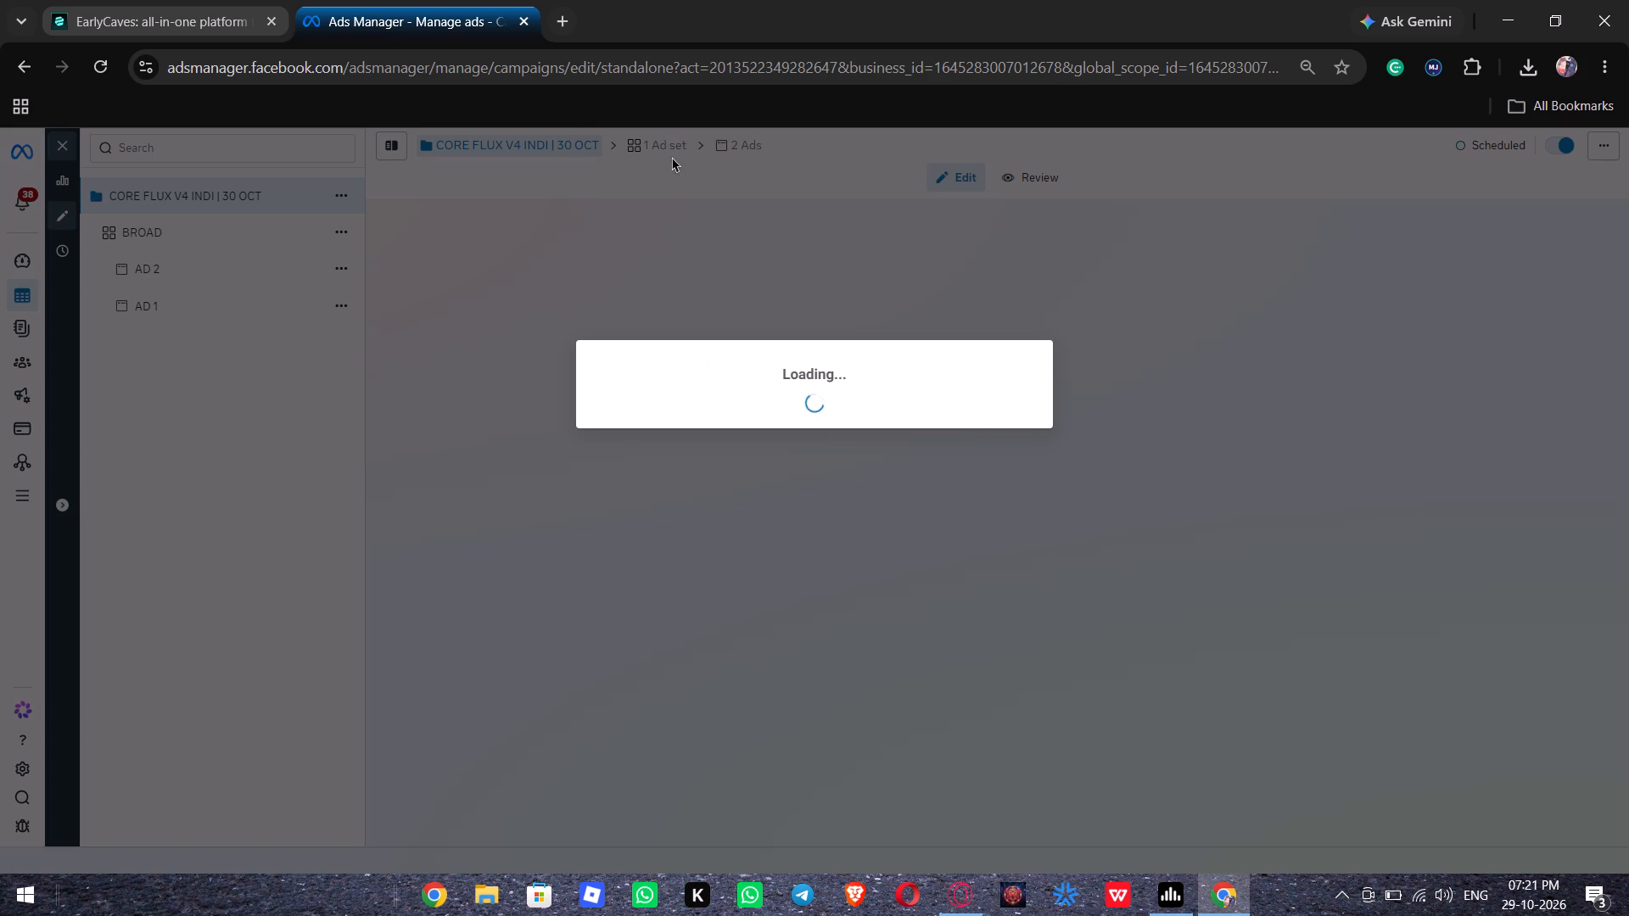
{"action": "left_click", "coordinate": [742, 151]}
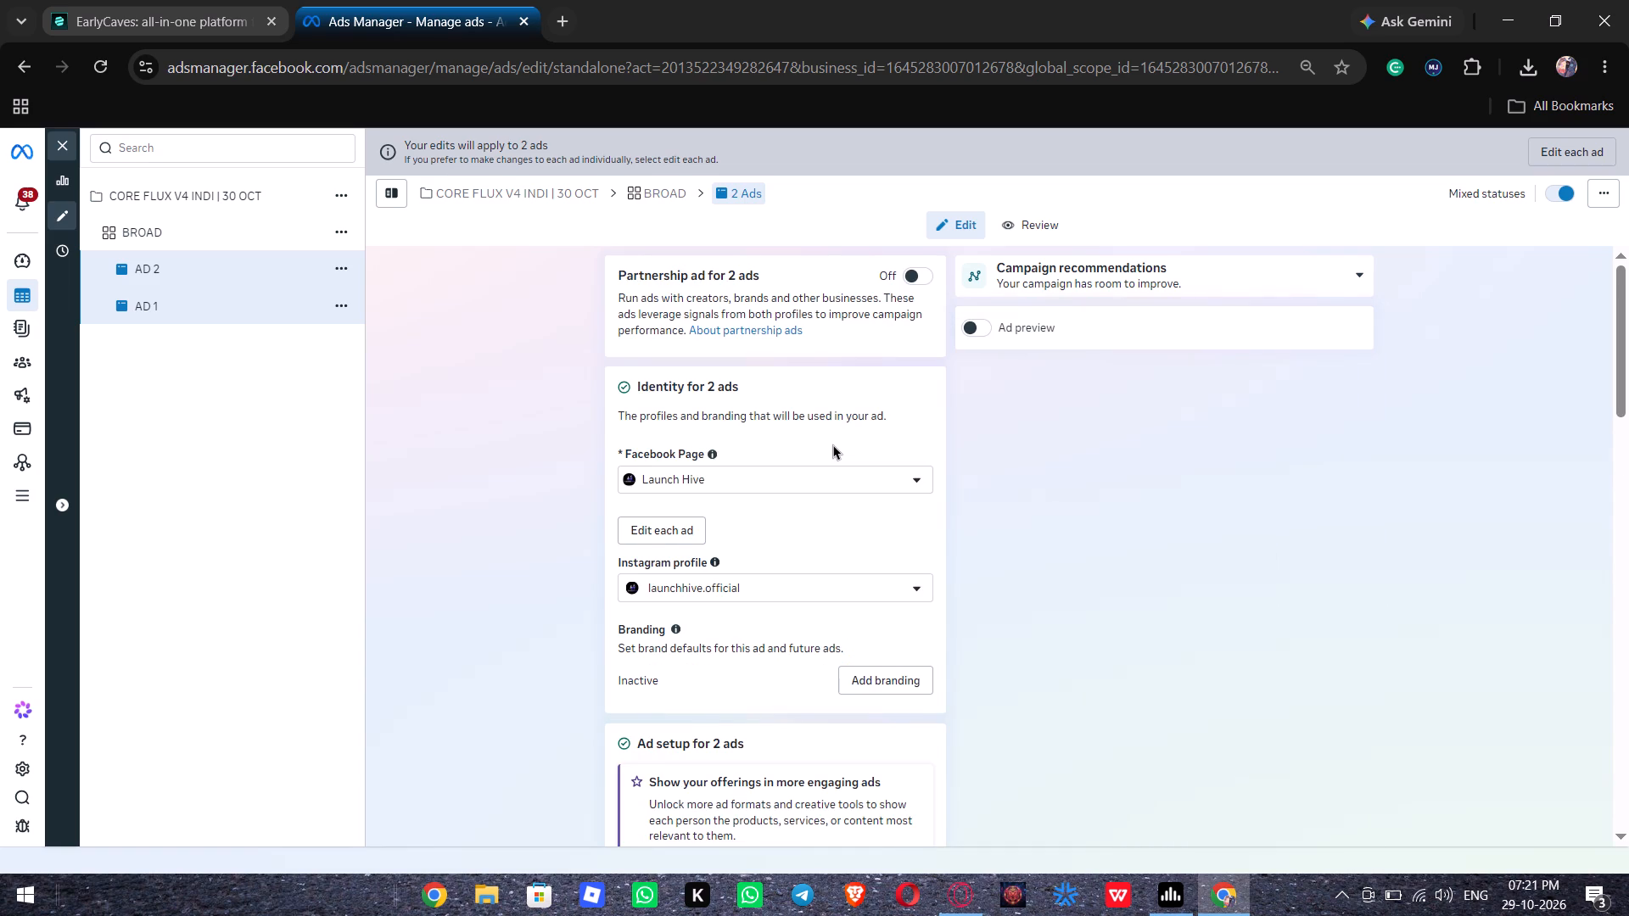
{"action": "scroll", "coordinate": [833, 444], "scroll_direction": "down", "scroll_amount": 2}
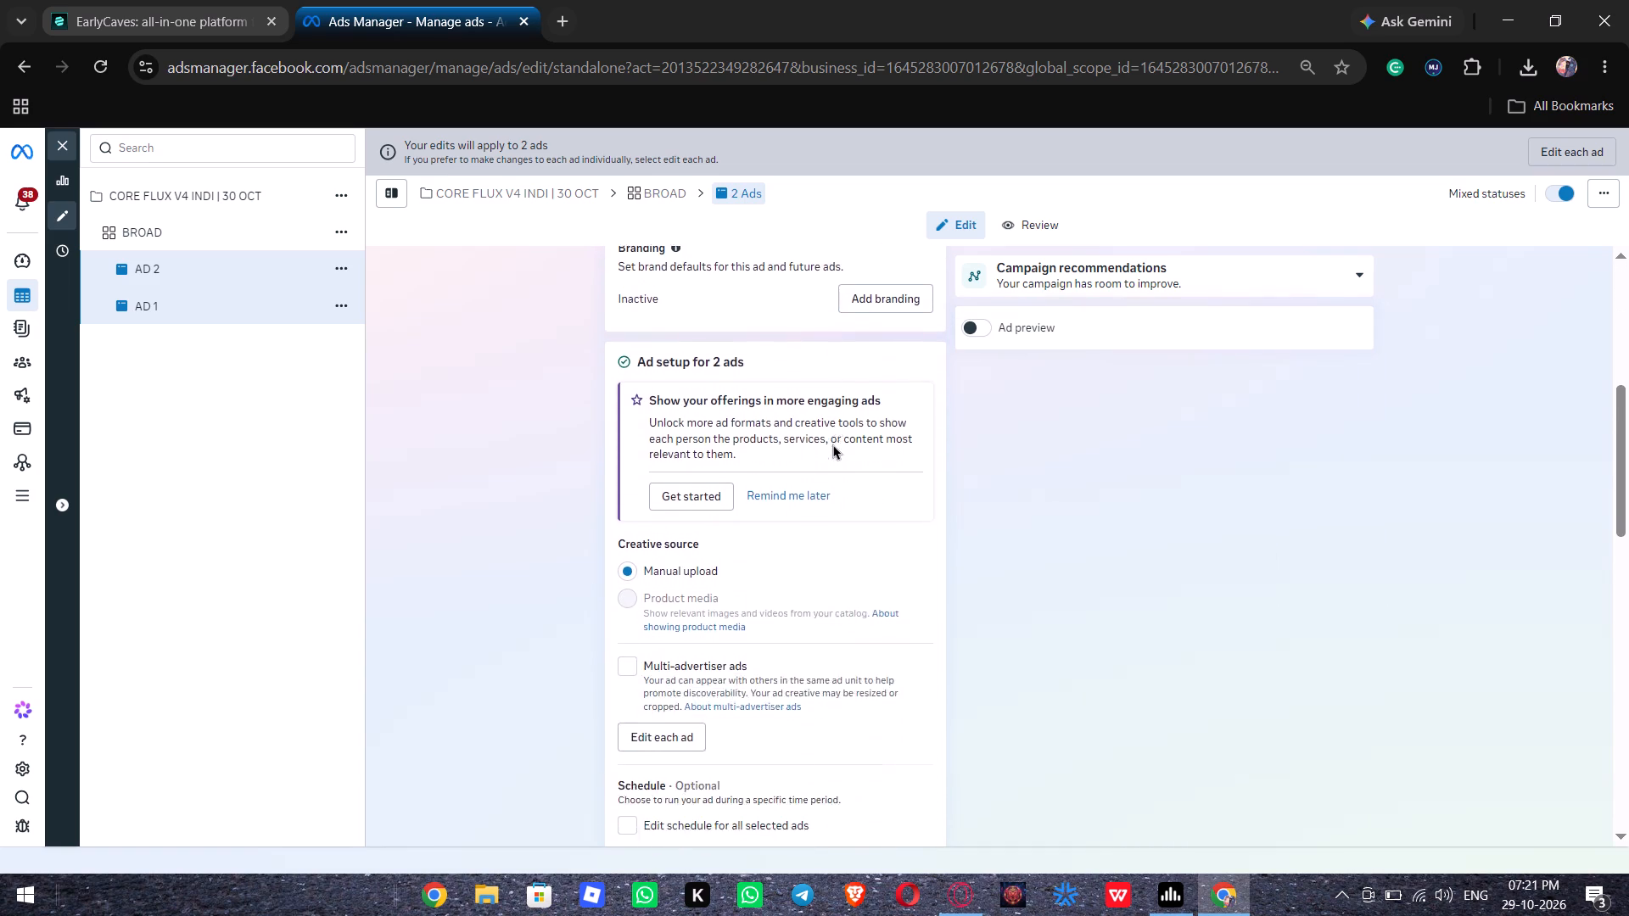
{"action": "scroll", "coordinate": [833, 444], "scroll_direction": "down", "scroll_amount": 3}
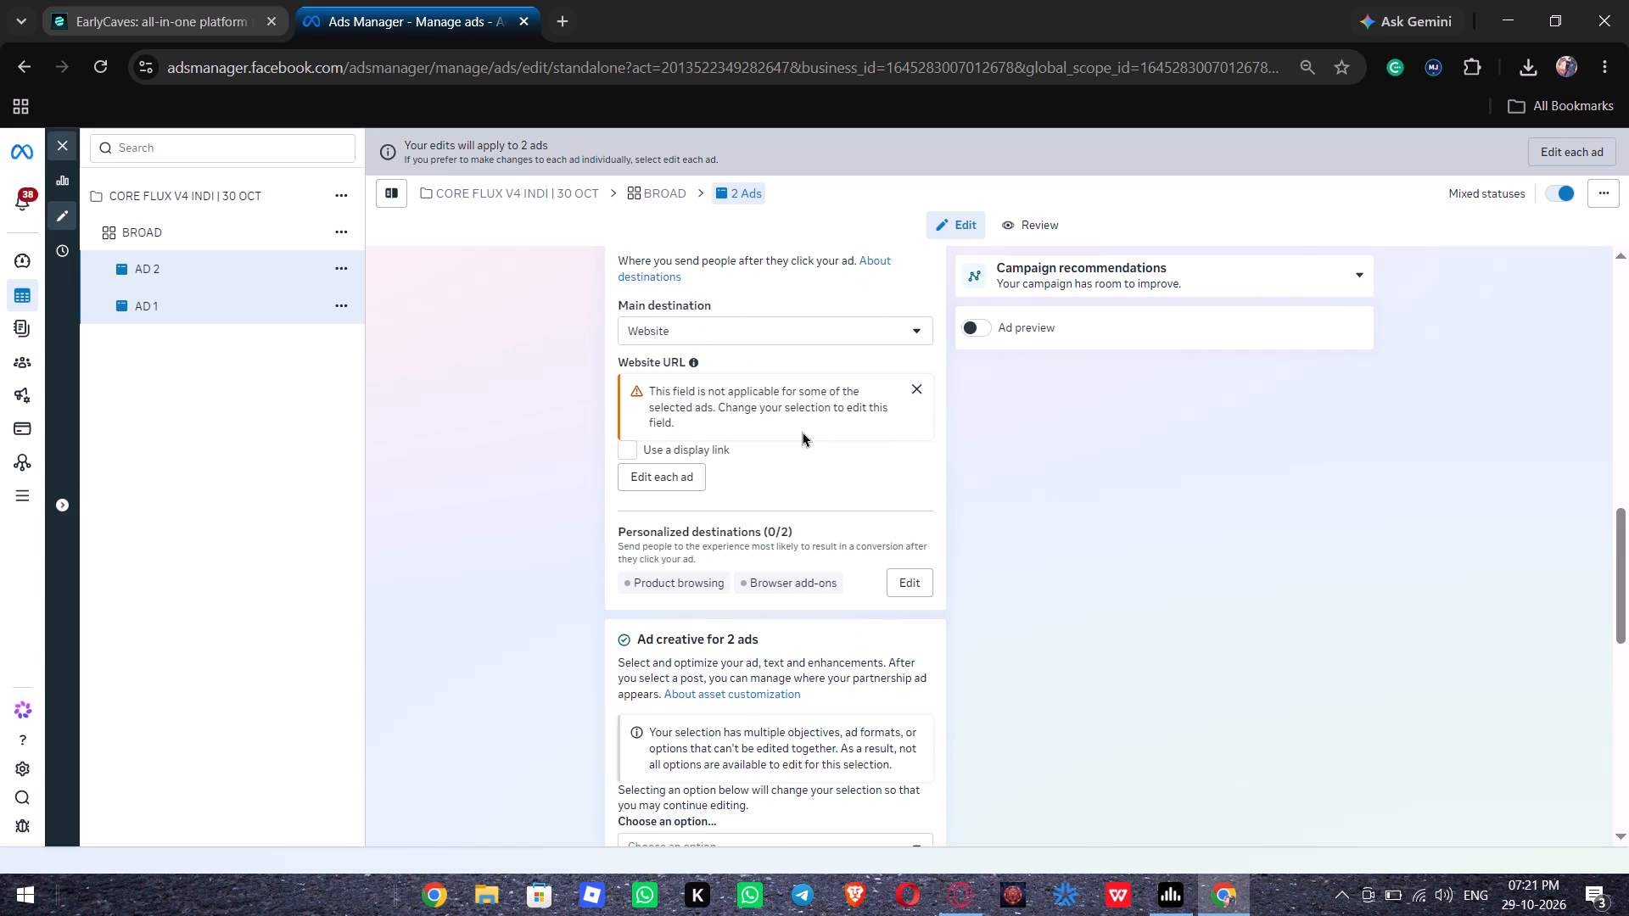
{"action": "left_click", "coordinate": [675, 466]}
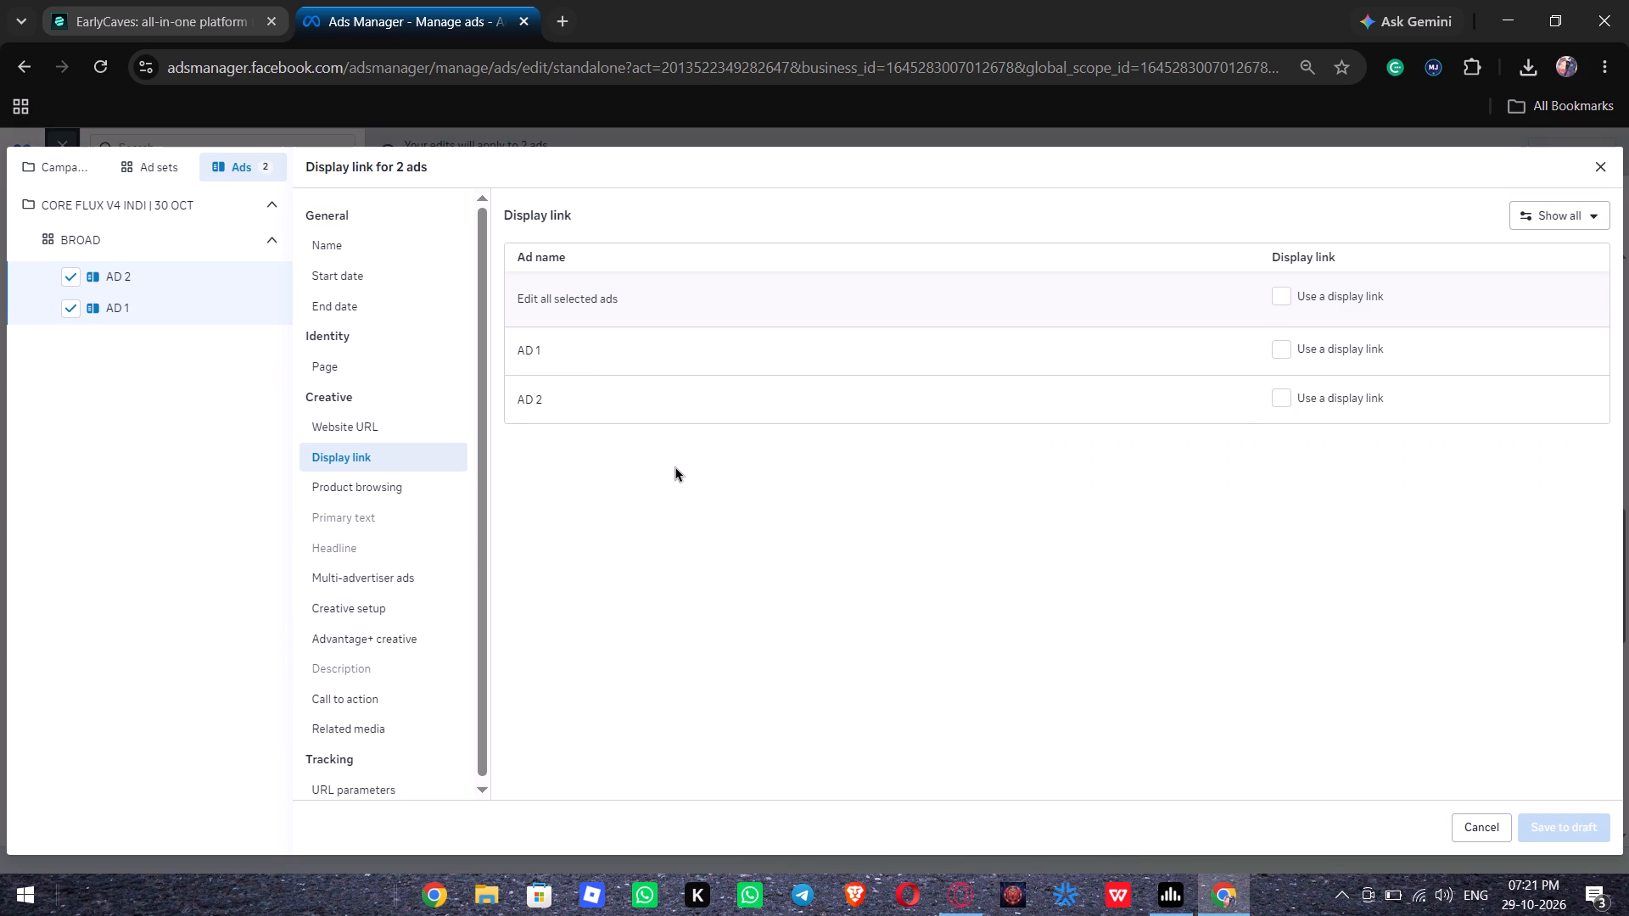
{"action": "left_click", "coordinate": [434, 416]}
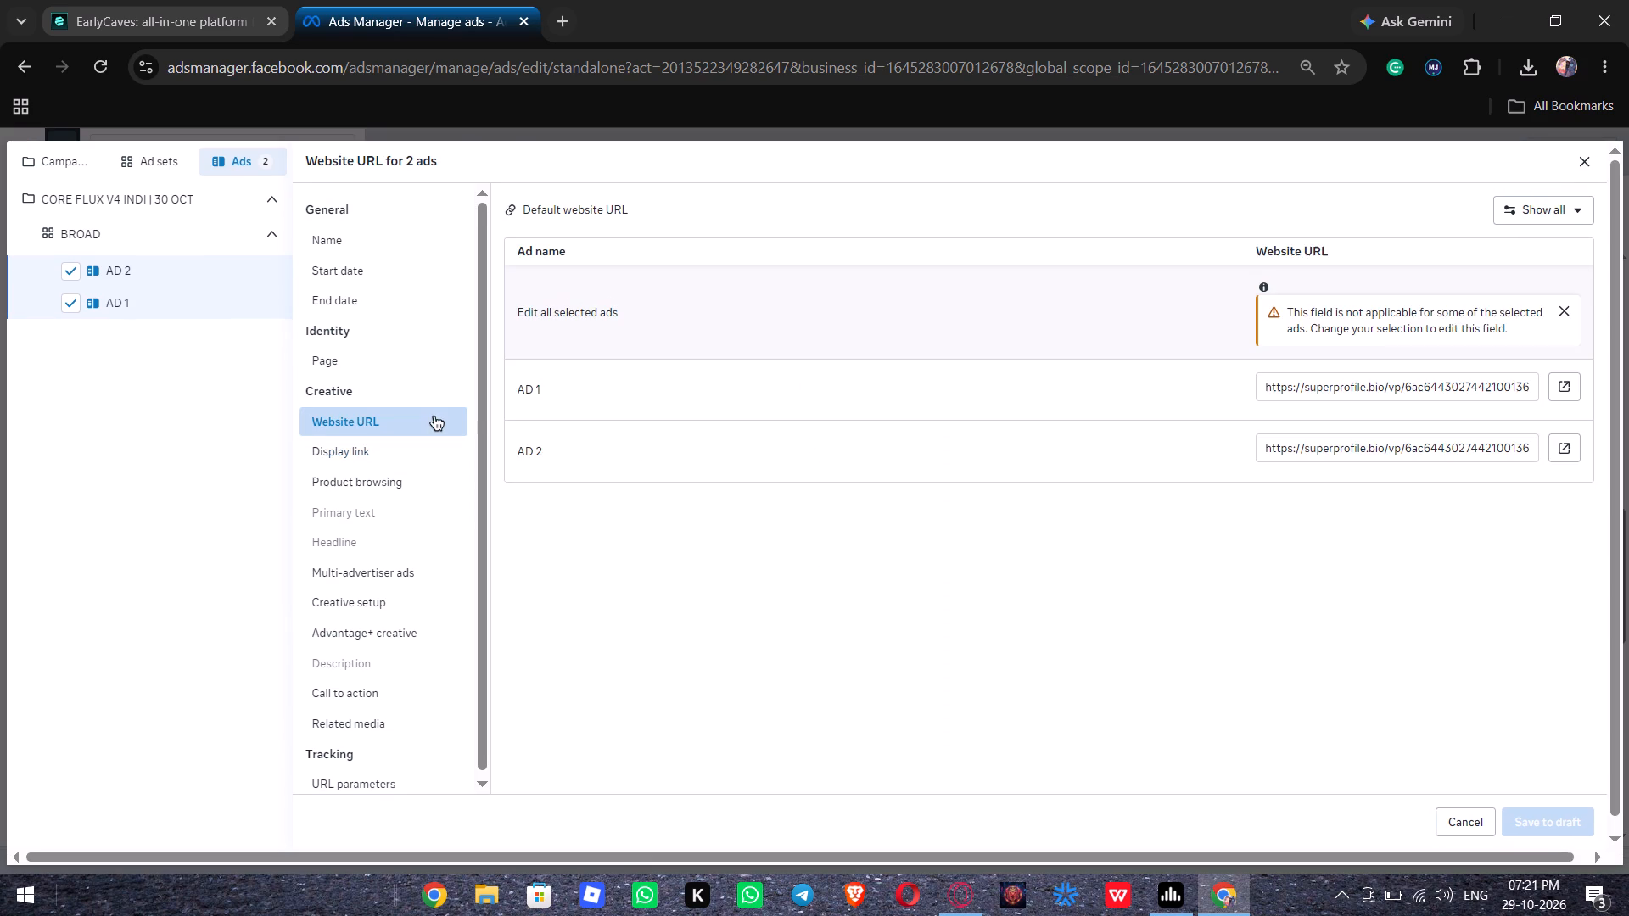
{"action": "left_click", "coordinate": [1426, 390]}
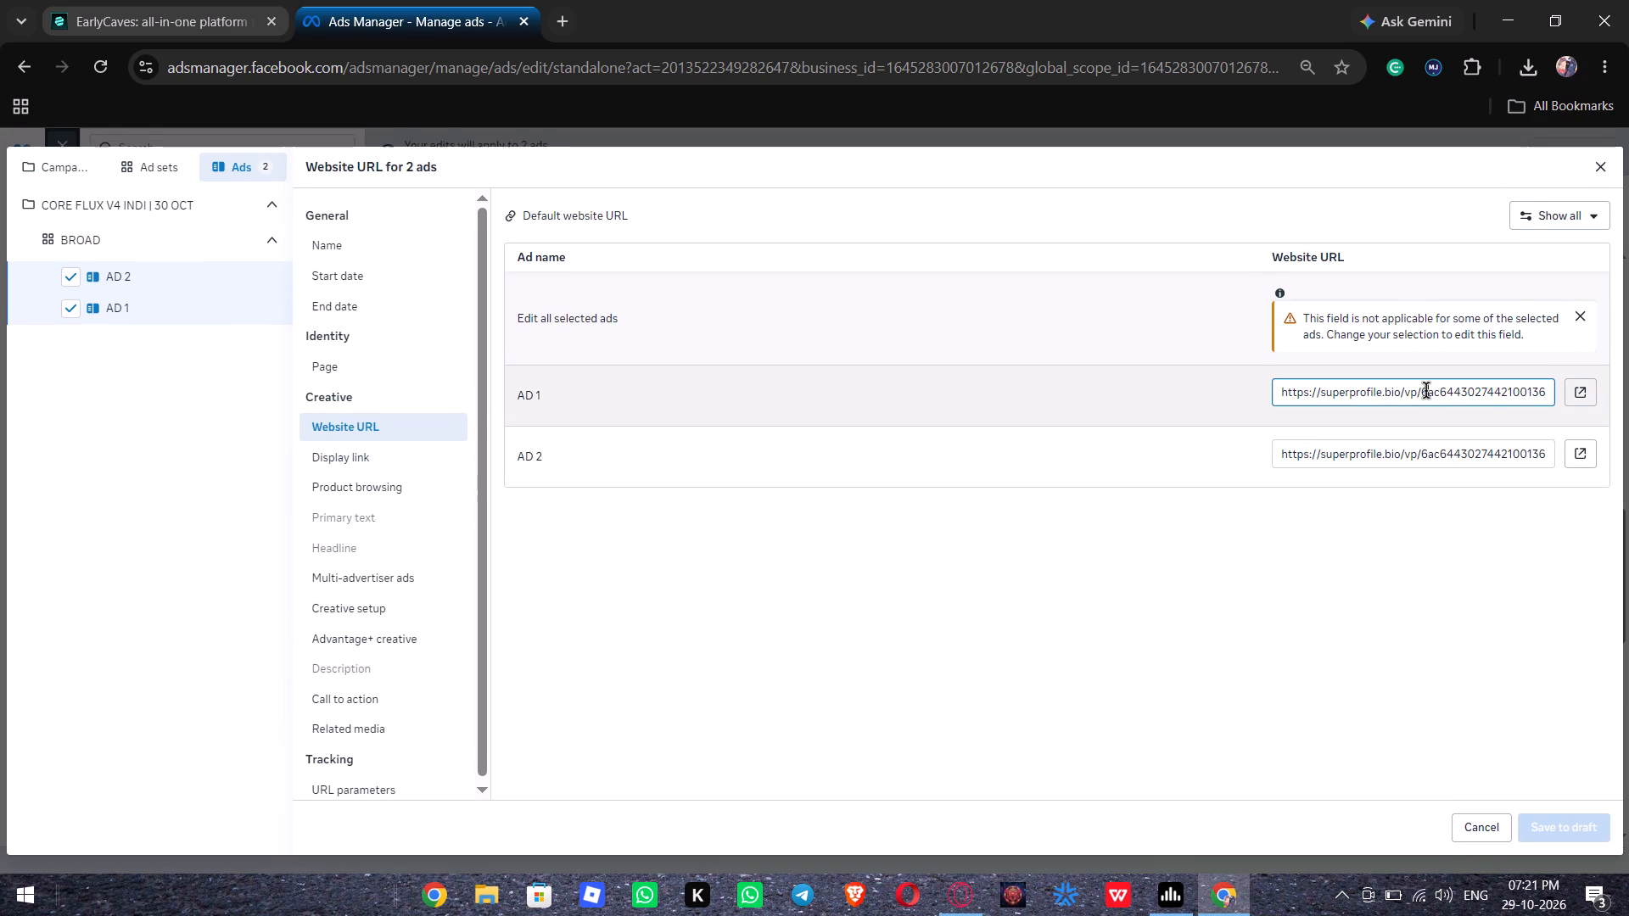
{"action": "key", "text": "ctrl+a"}
{"action": "key", "text": "ctrl+v"}
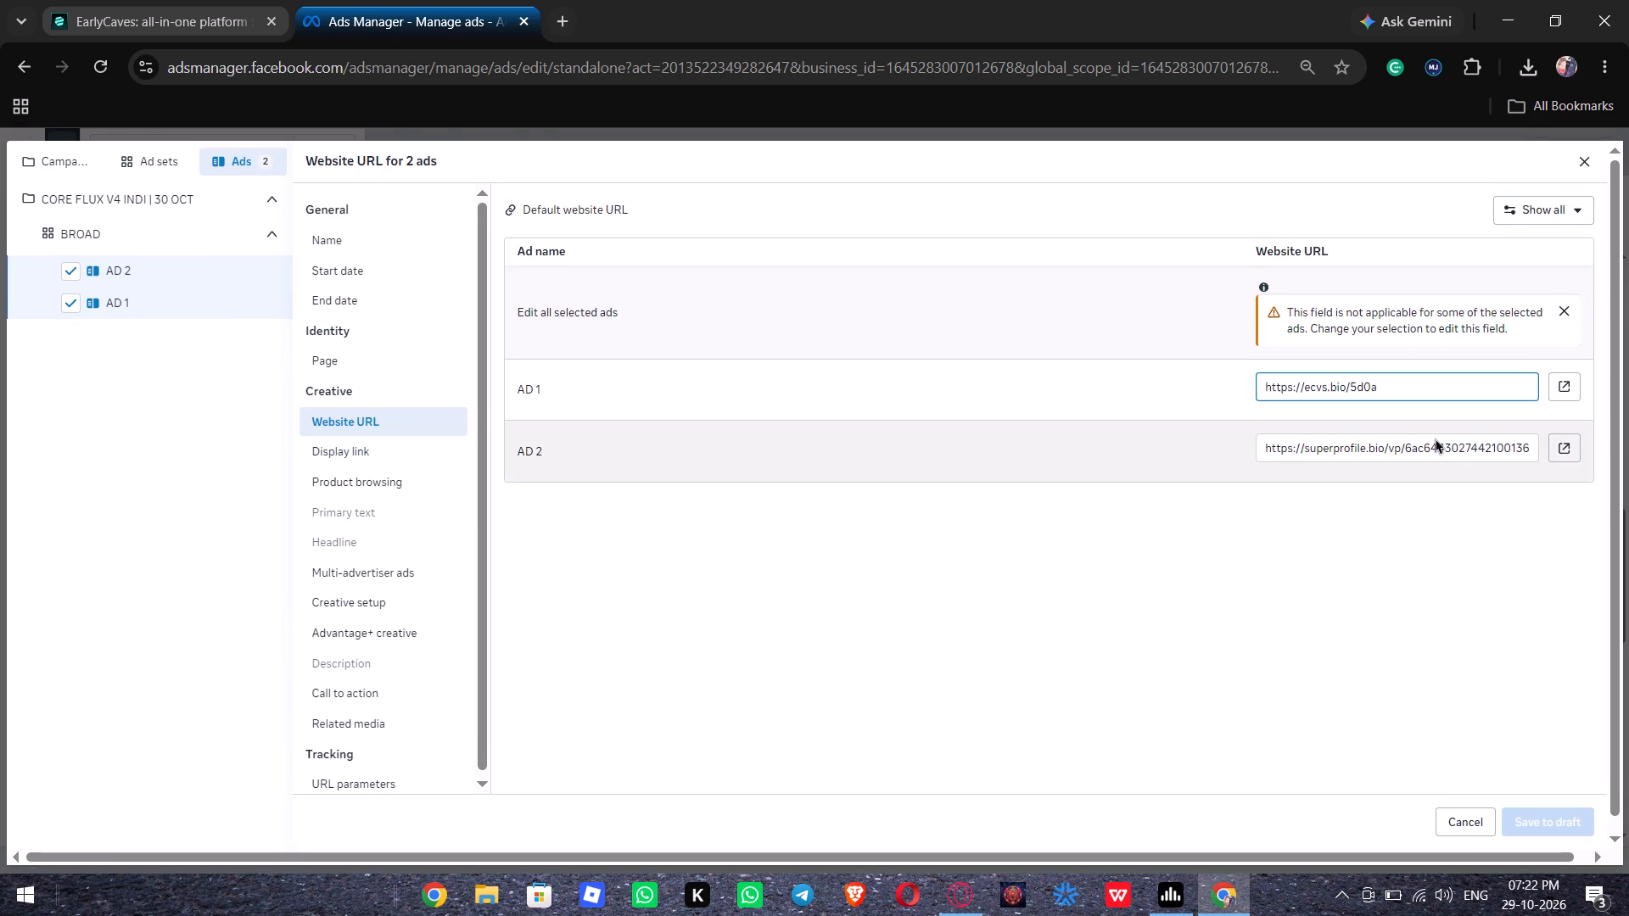
{"action": "left_click", "coordinate": [1440, 451]}
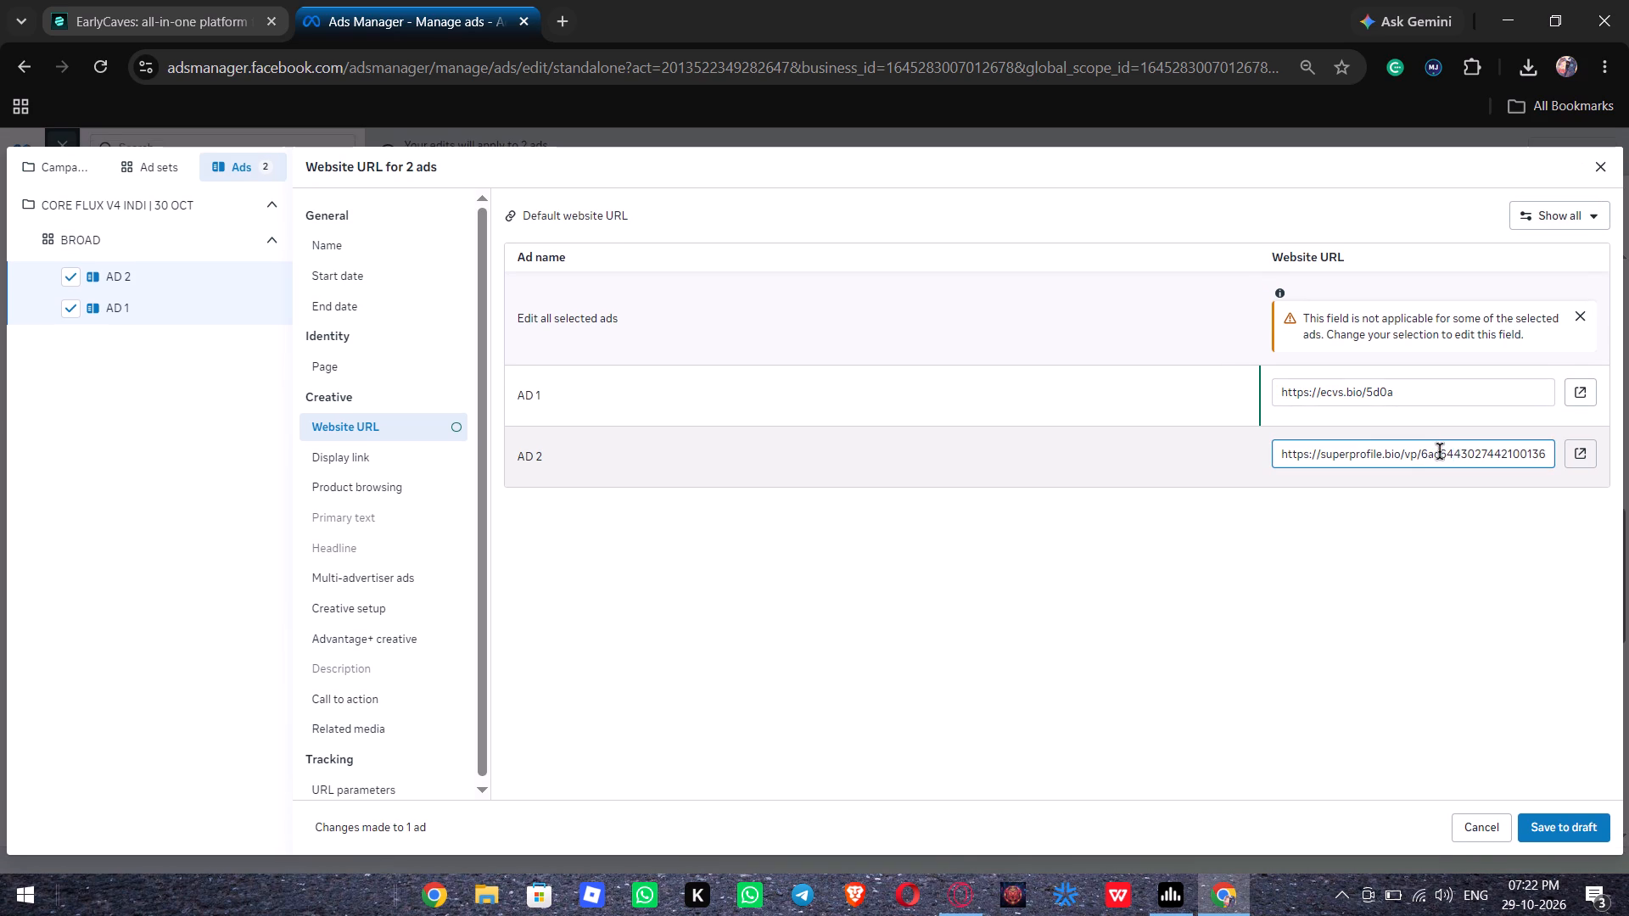
{"action": "key", "text": "ctrl+a"}
{"action": "key", "text": "ctrl+v"}
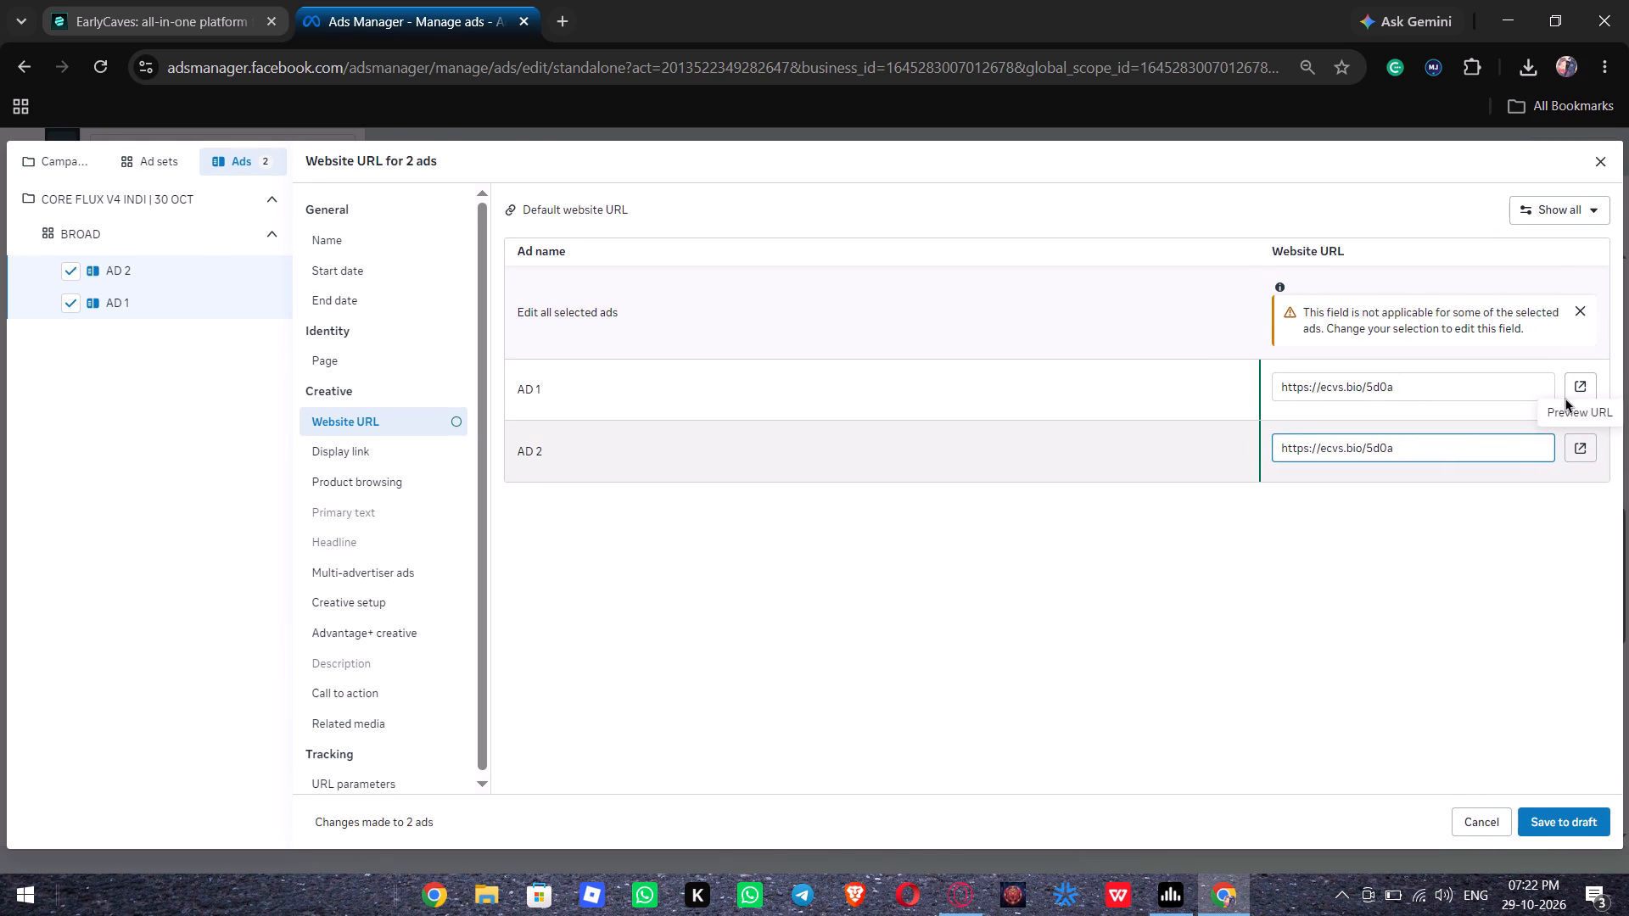
Preview AD 1's website URL, then save the URL edits for both ads to draft and publish them.
{"action": "left_click", "coordinate": [1565, 395]}
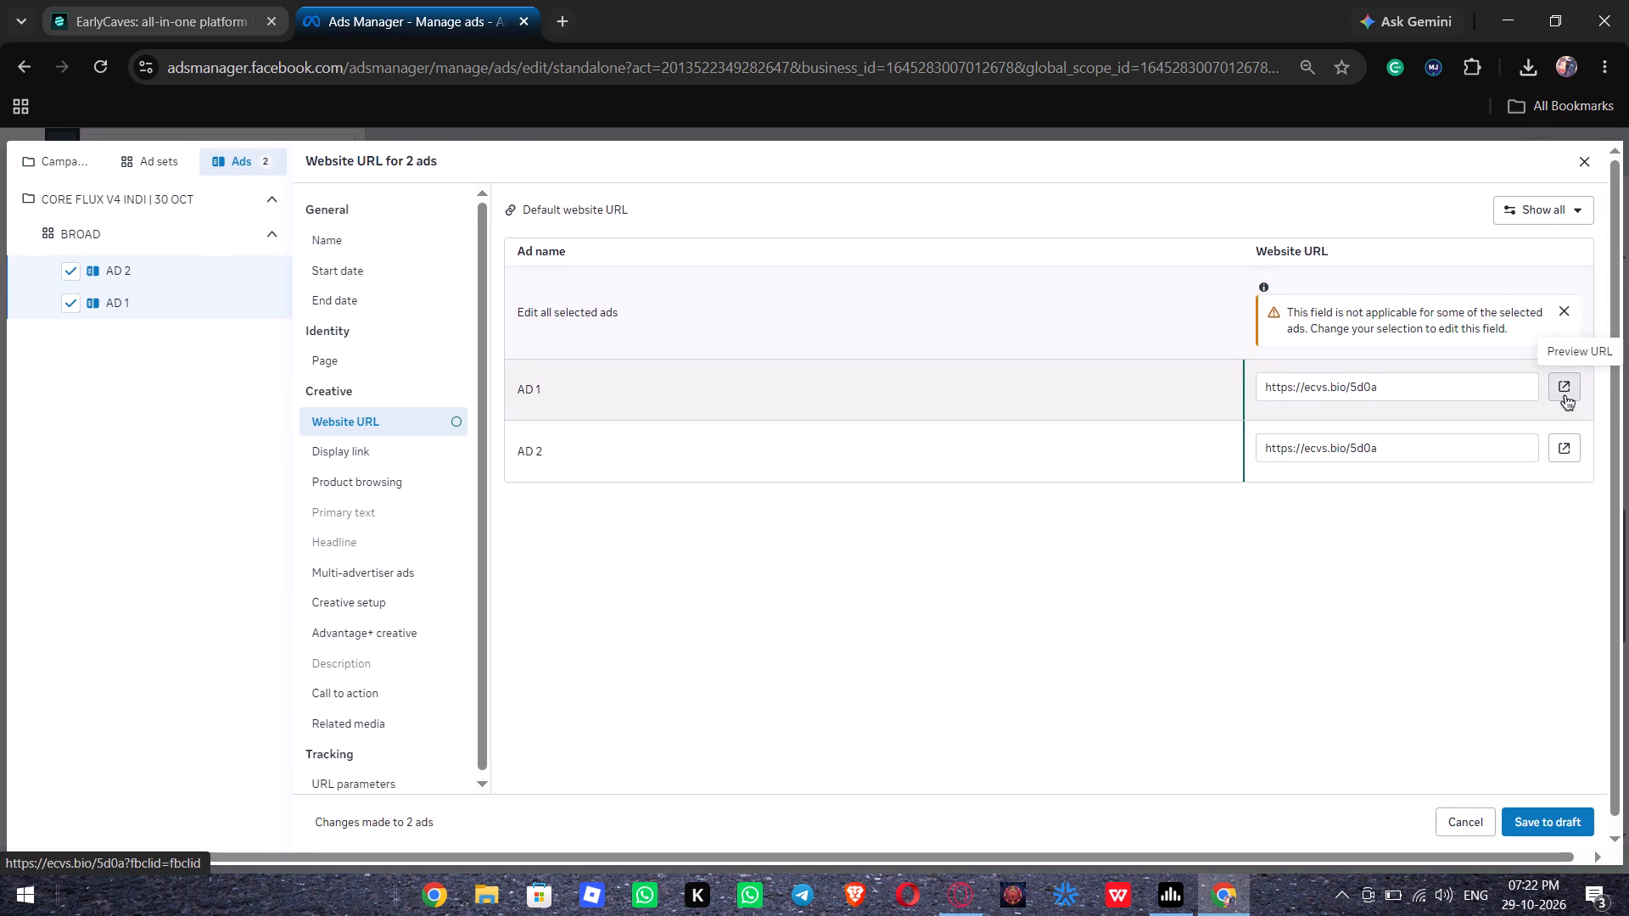
{"action": "left_click", "coordinate": [1565, 396]}
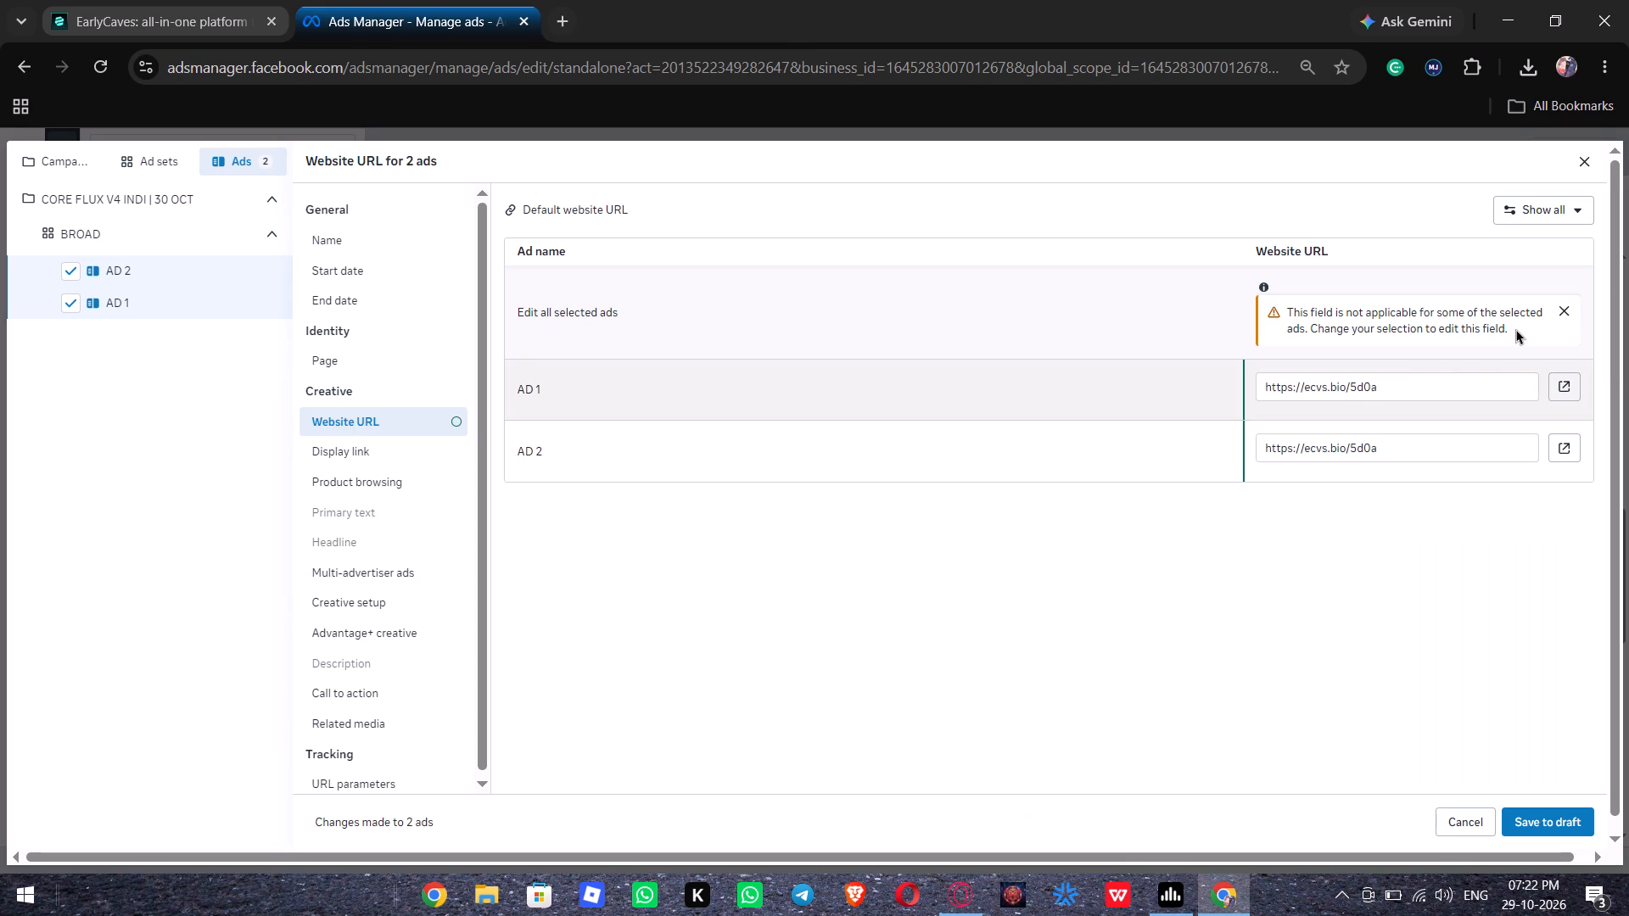
{"action": "left_click", "coordinate": [1562, 310]}
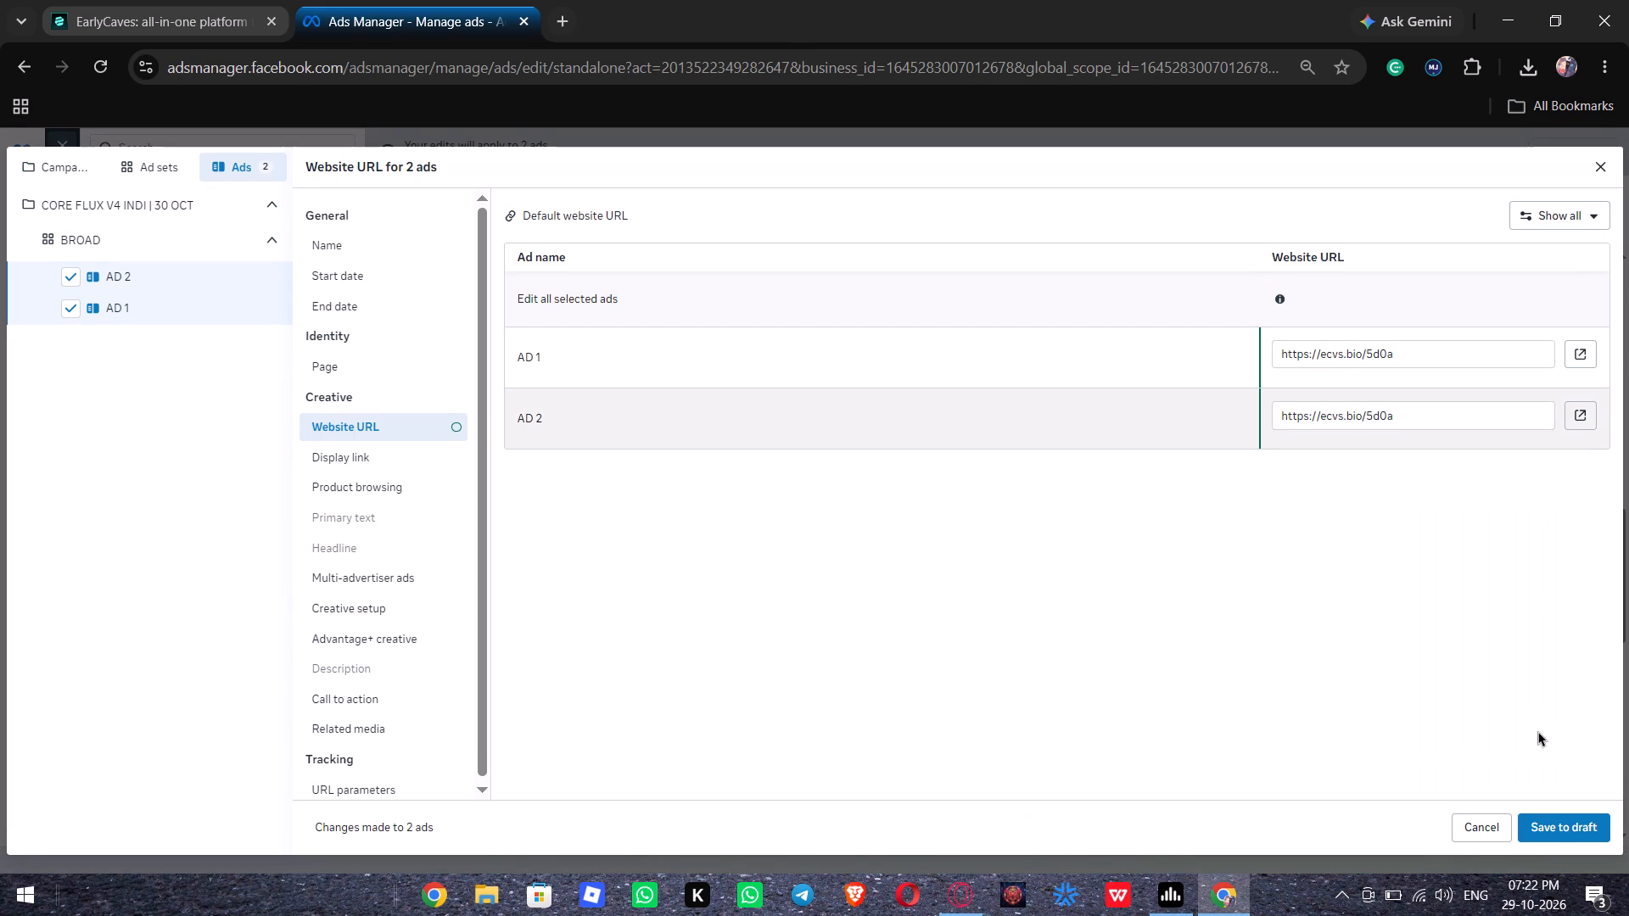
{"action": "left_click", "coordinate": [1556, 829]}
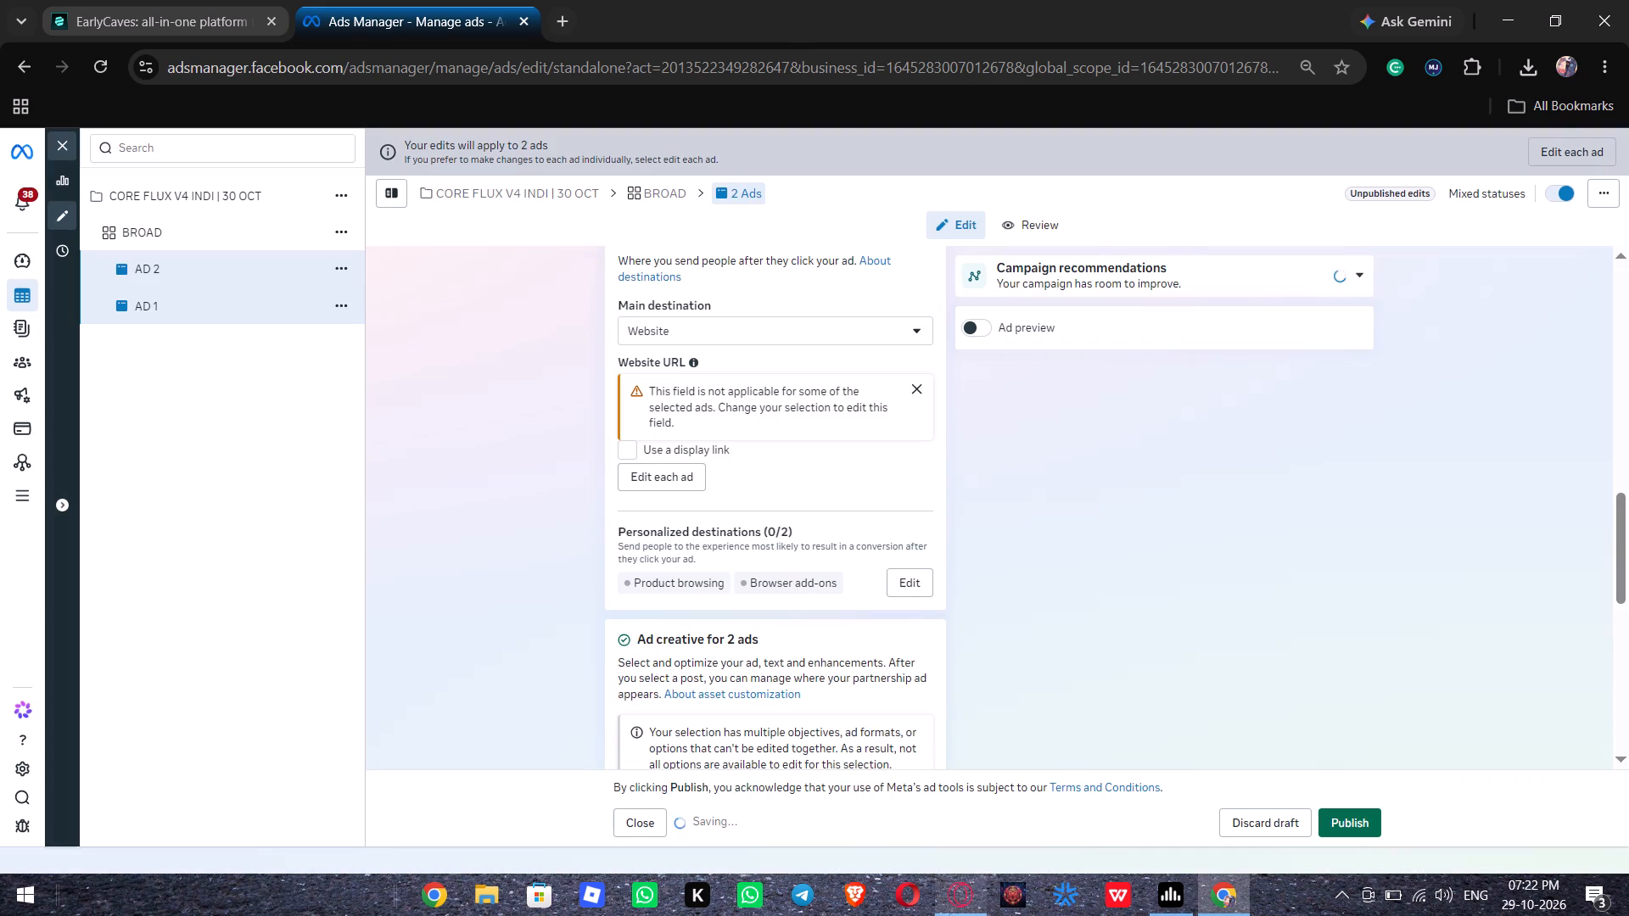
{"action": "left_click", "coordinate": [1363, 821]}
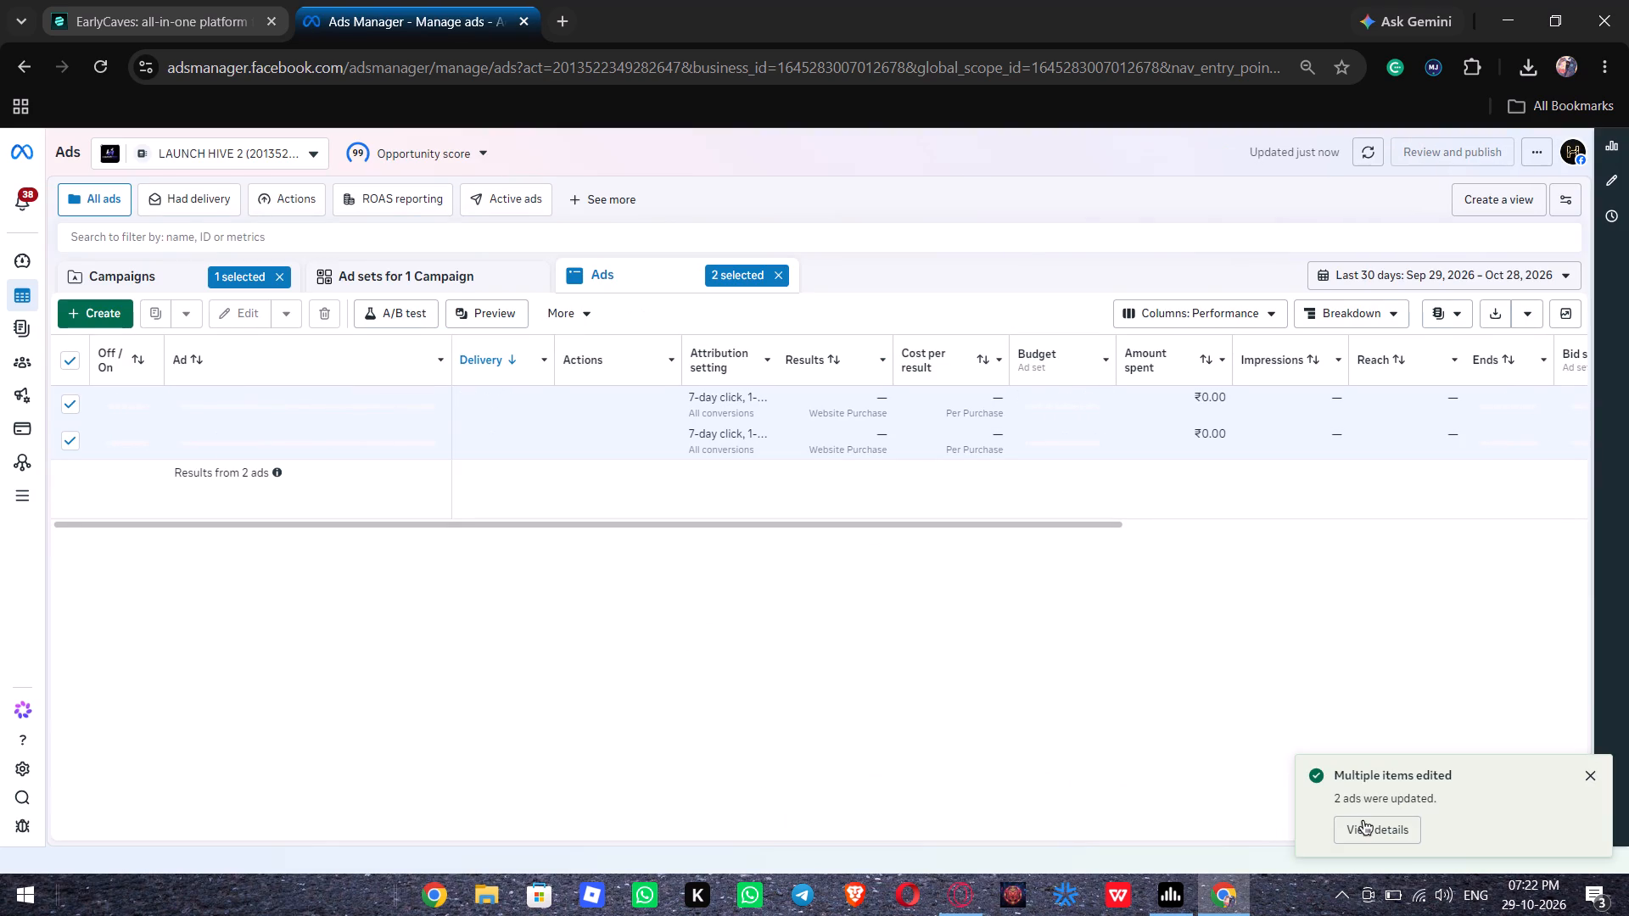
Clear the ad and campaign selections and return to the full campaigns list.
{"action": "left_click", "coordinate": [773, 269]}
{"action": "left_click", "coordinate": [262, 285]}
{"action": "left_click", "coordinate": [269, 286]}
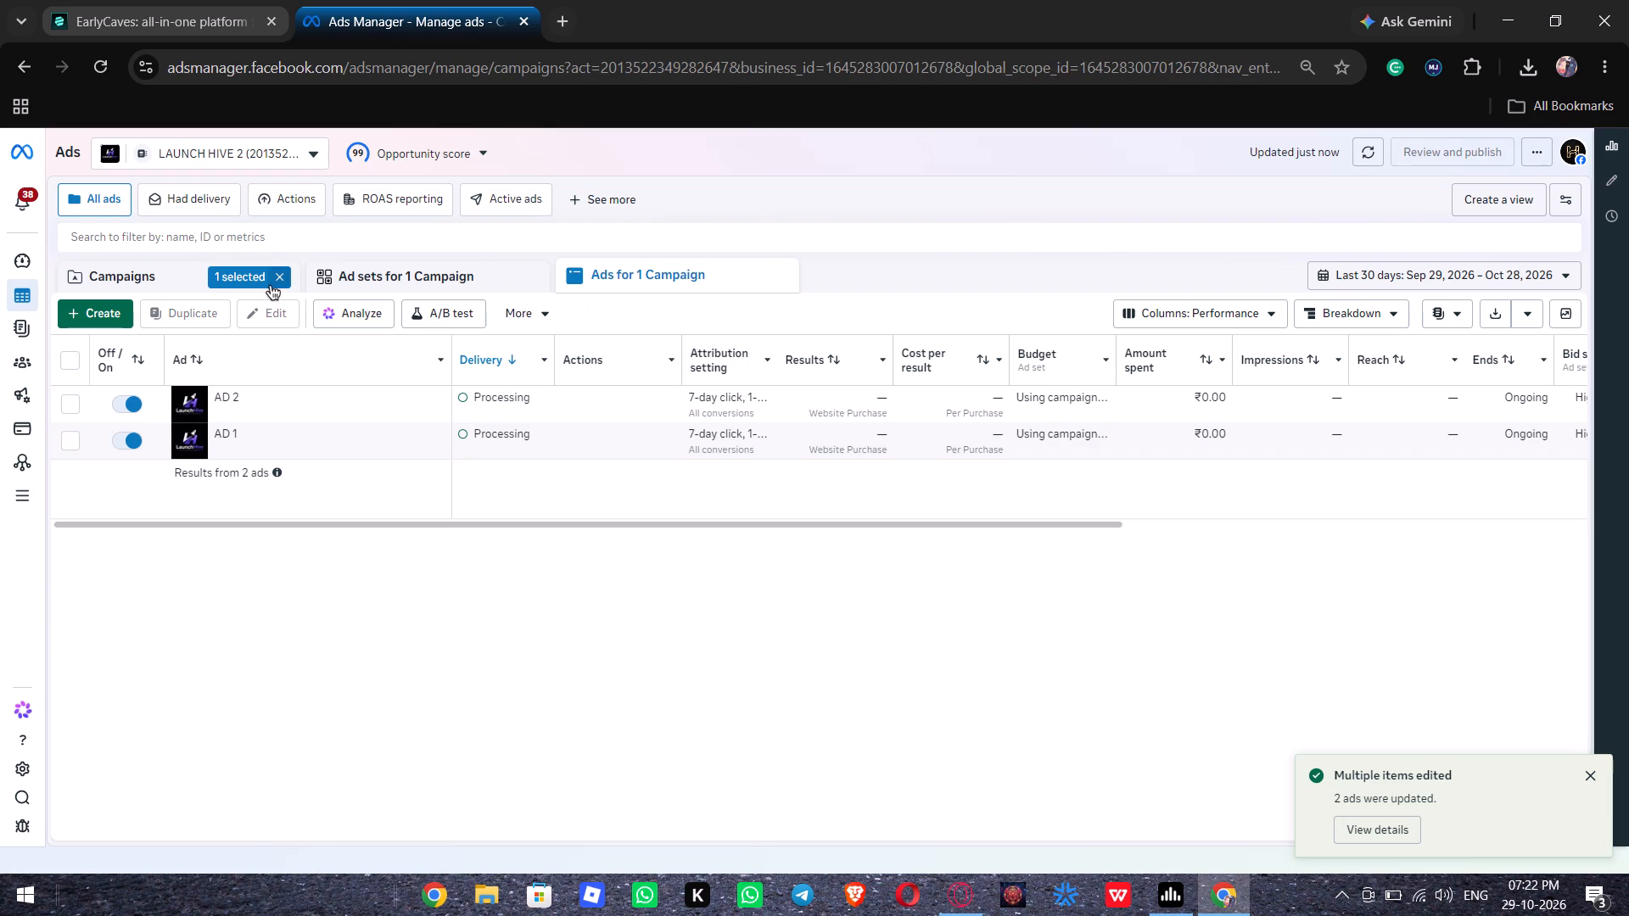
{"action": "left_click", "coordinate": [271, 283]}
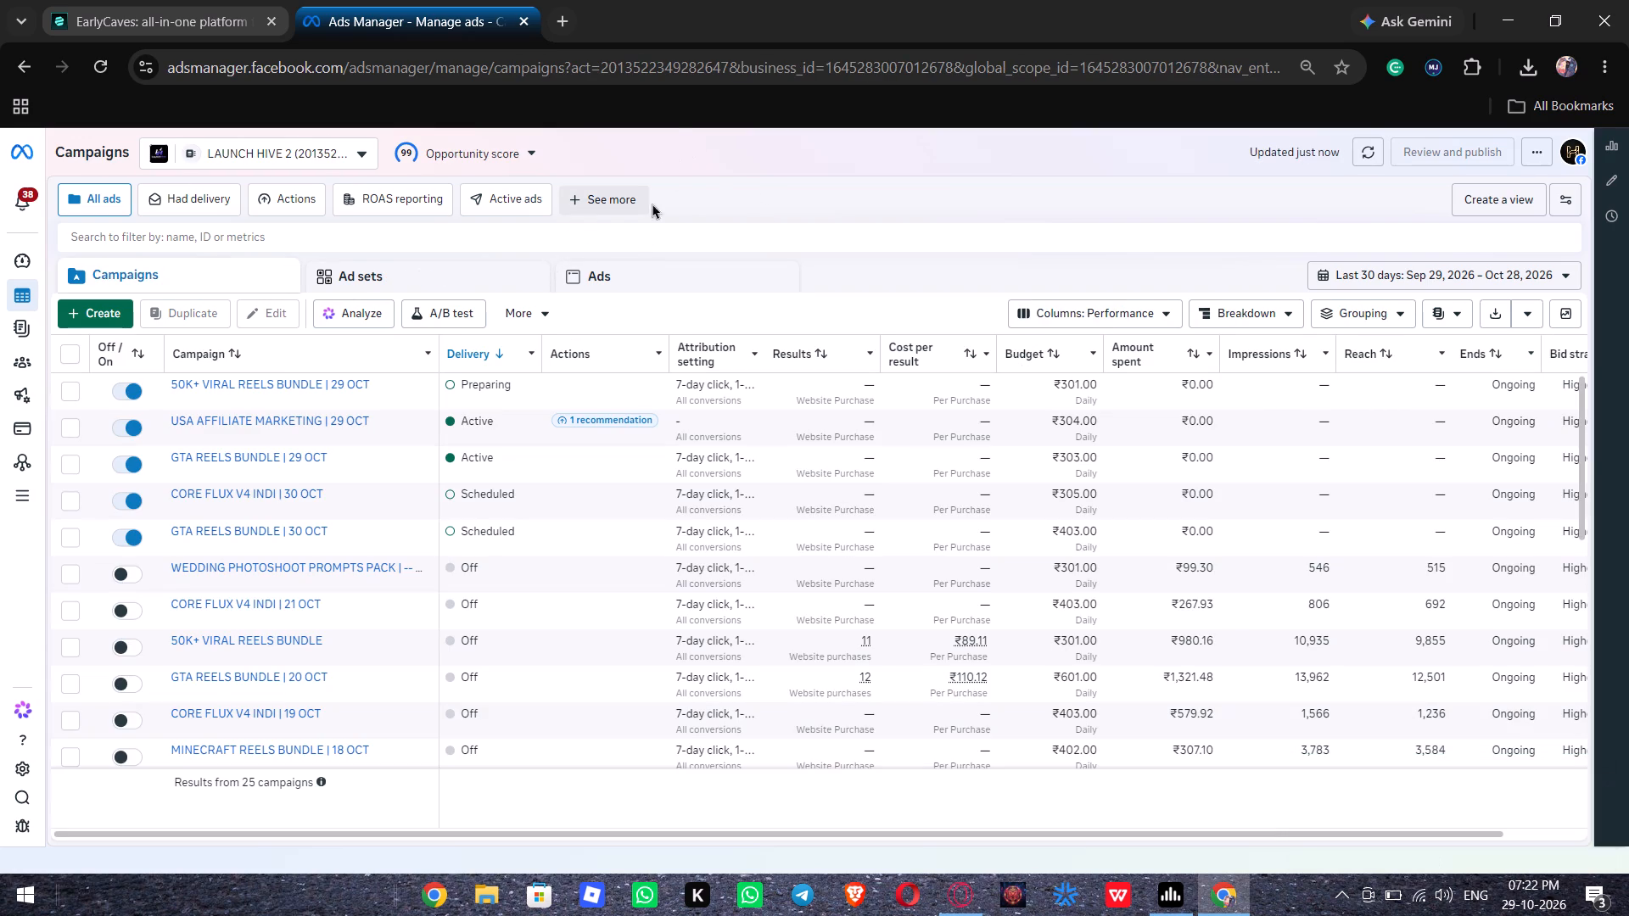
{"action": "left_click", "coordinate": [94, 321]}
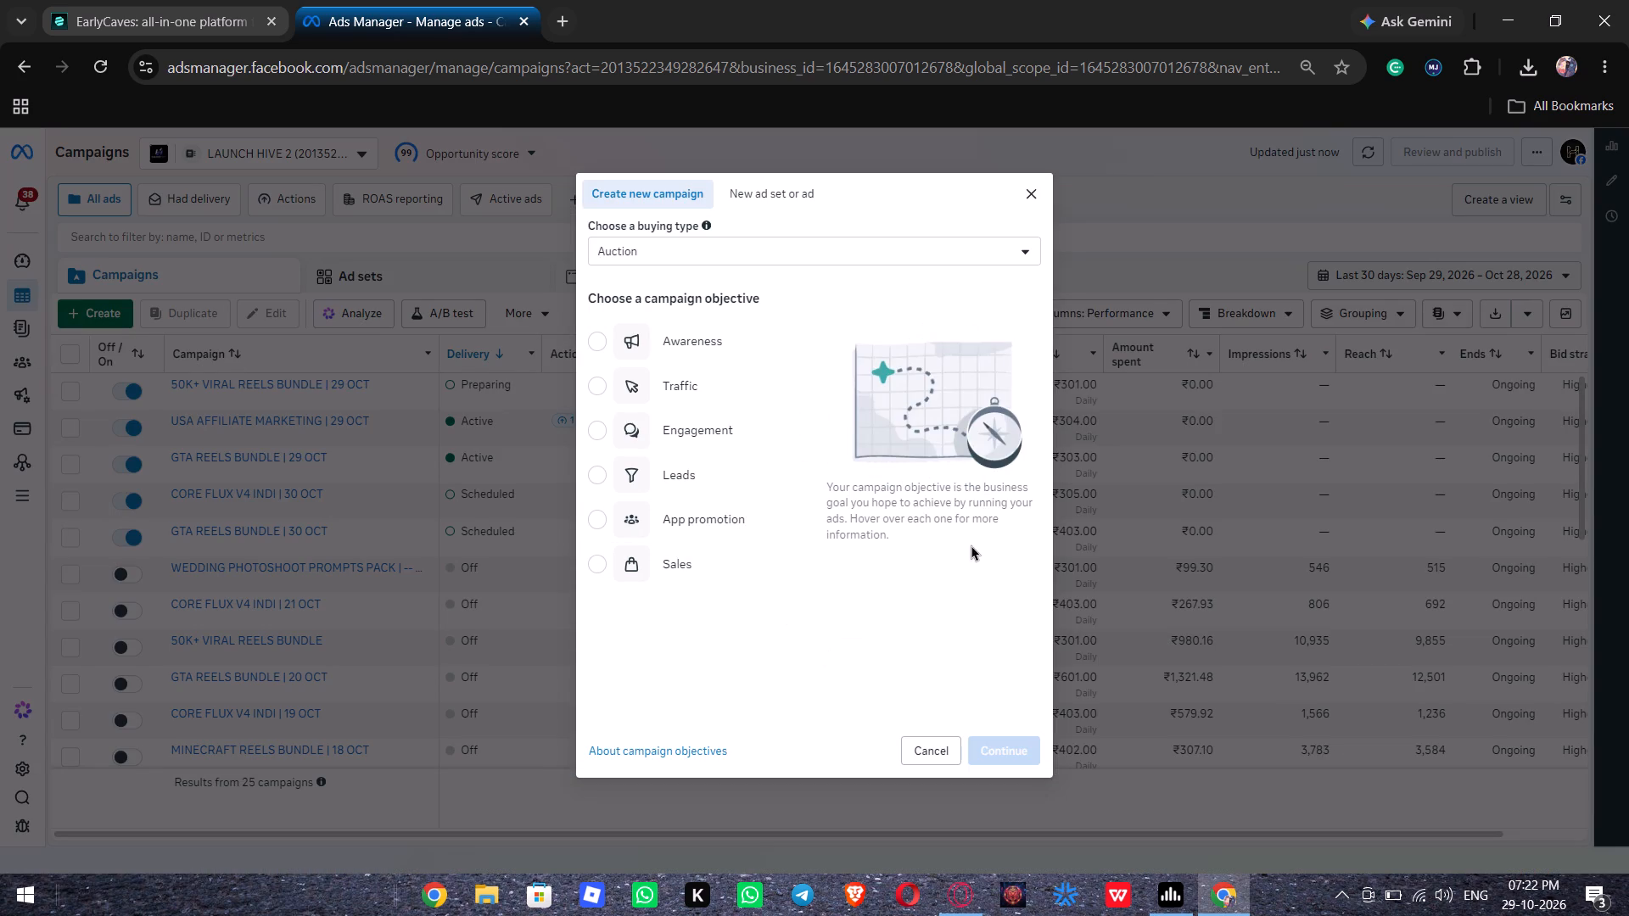
{"action": "left_click", "coordinate": [932, 742]}
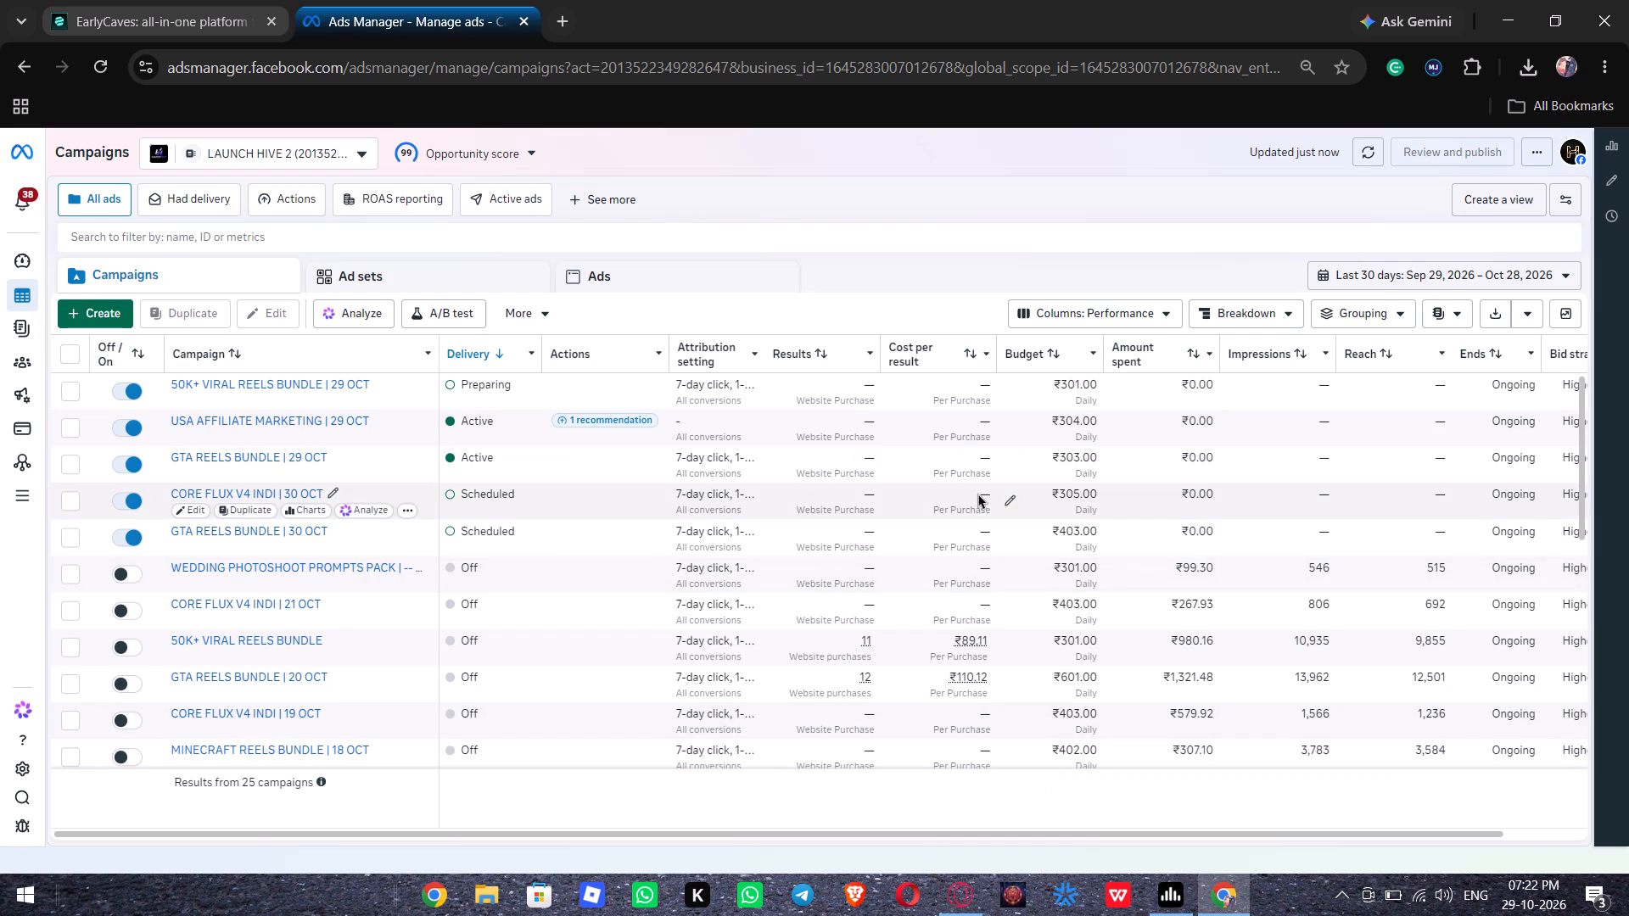
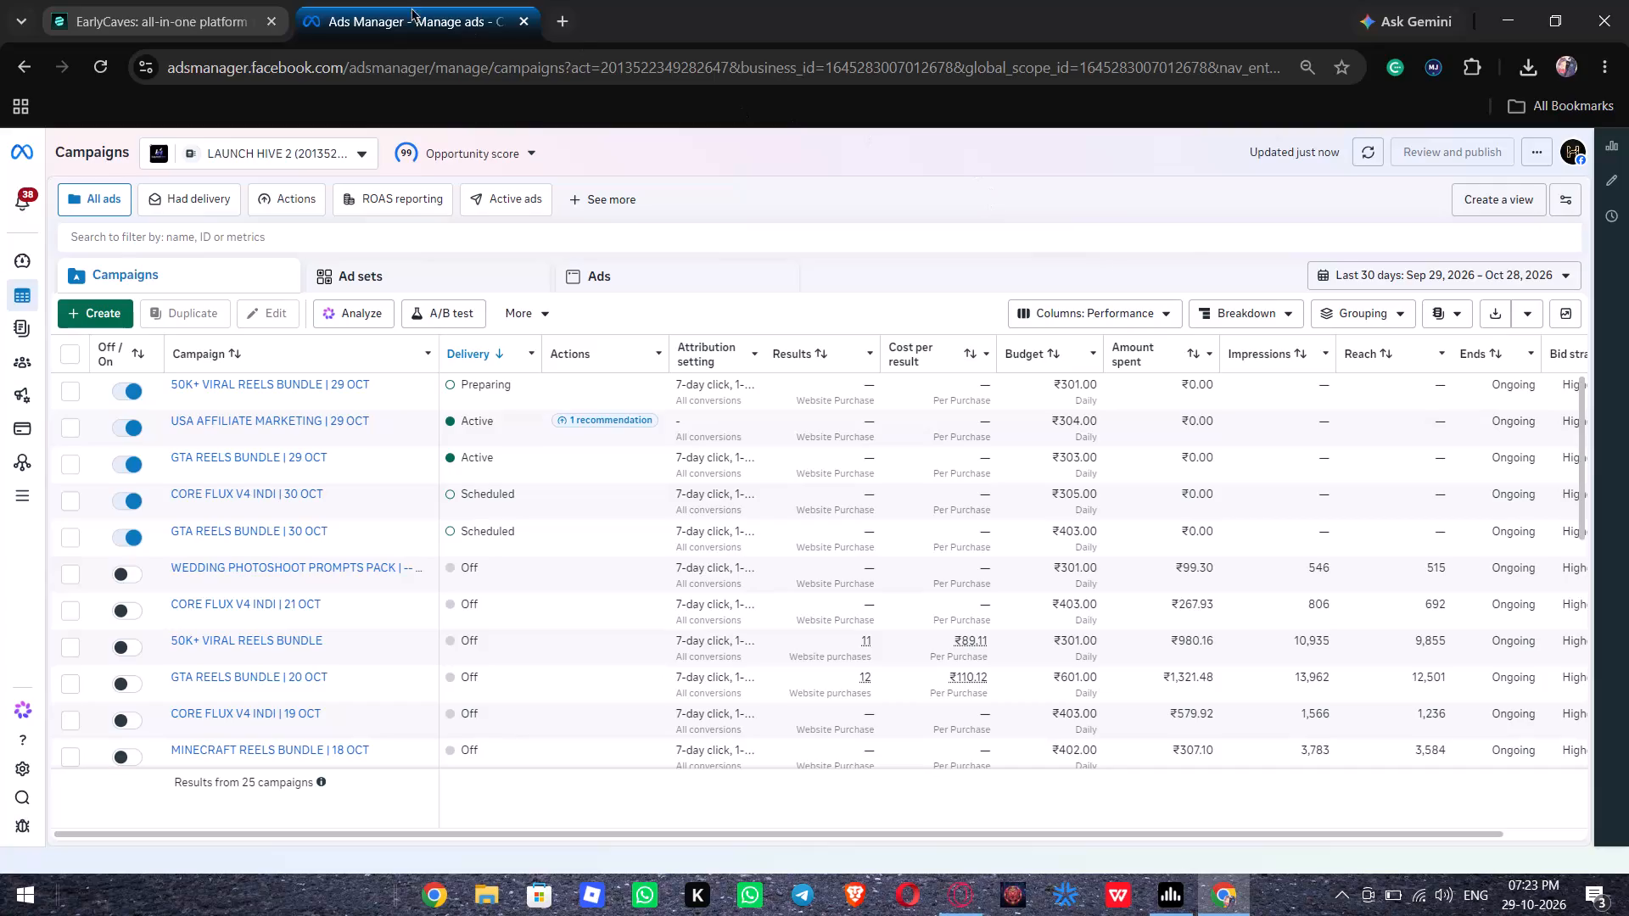
Return to the EarlyCaves Digital Product page and close the Chrome window.
{"action": "left_click", "coordinate": [240, 0]}
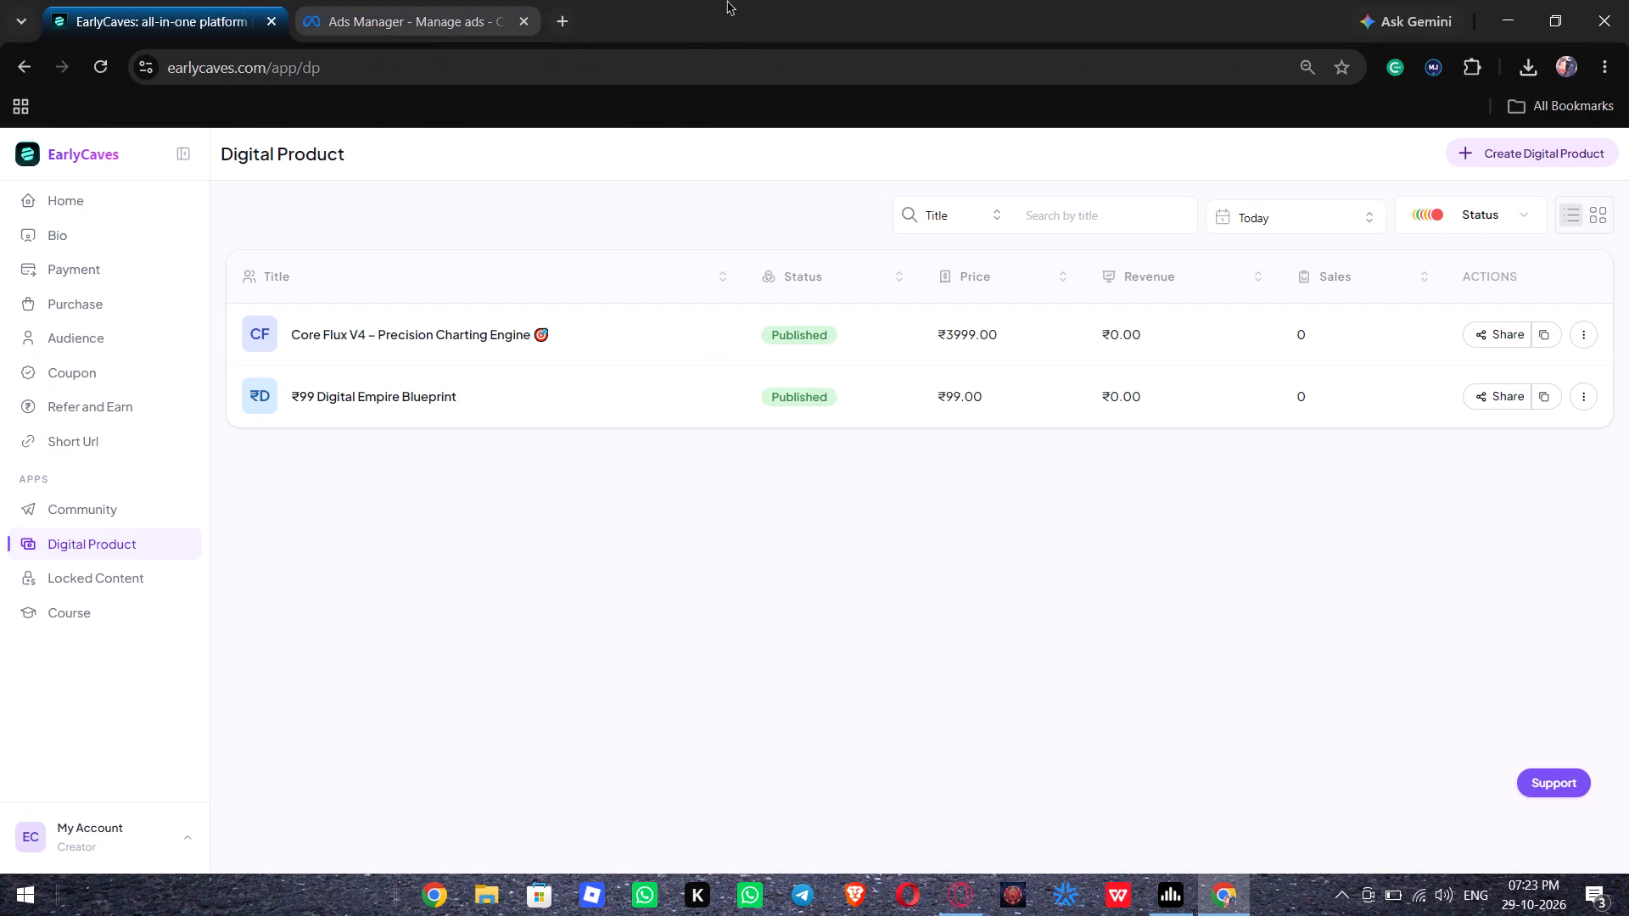
{"action": "left_click", "coordinate": [1628, 0]}
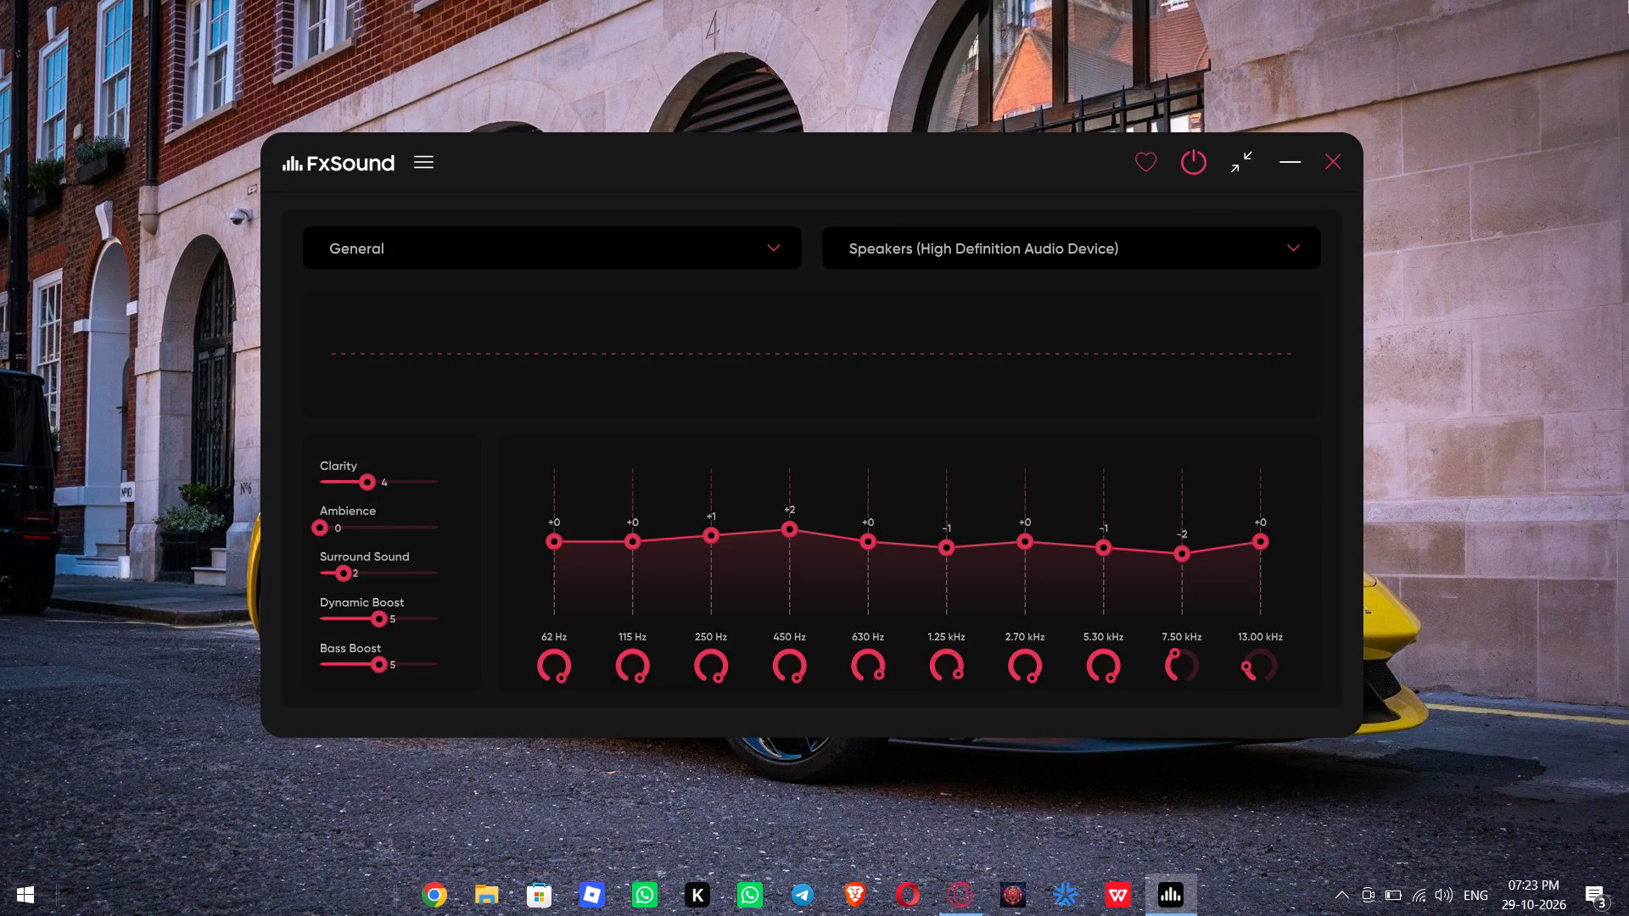